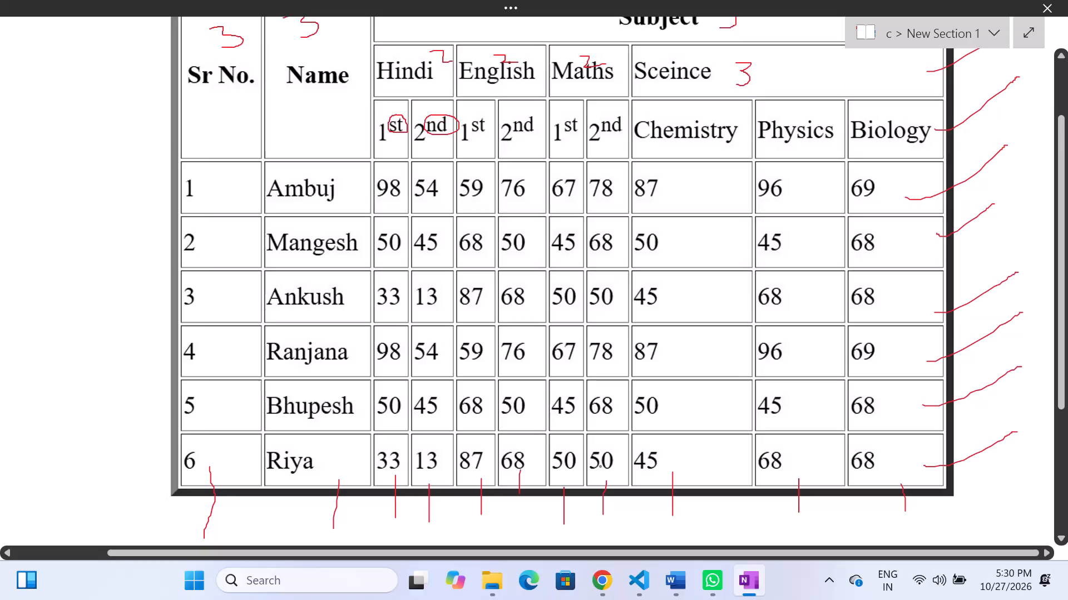
Insert the file "WhatsApp Image 2026-10-26 at 5.32.47 PM" from Downloads into the page as a file printout.
scroll(613, 231, "up", 4)
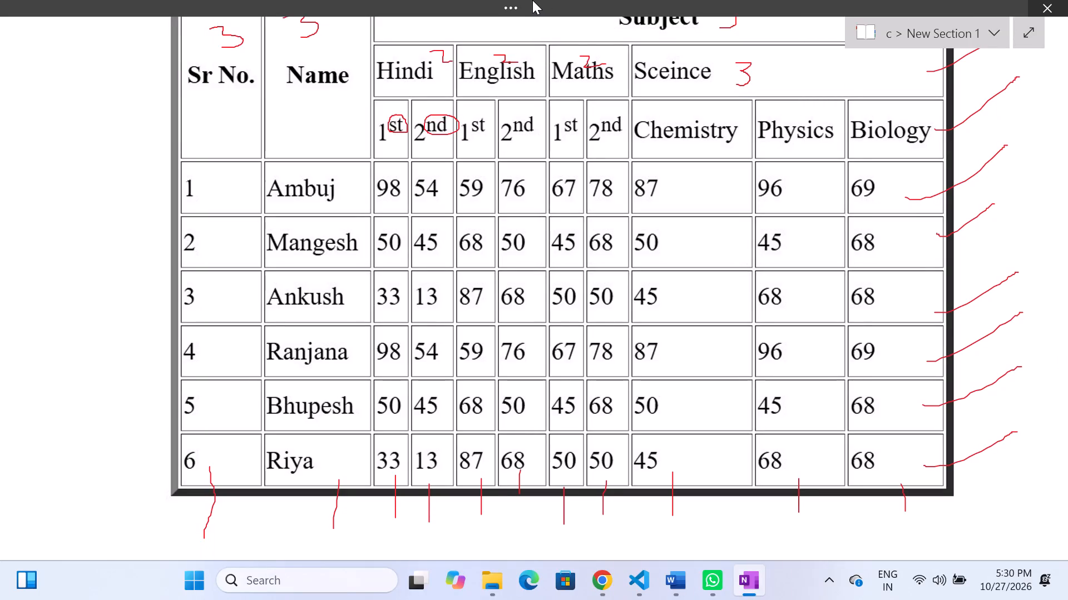
left_click(512, 2)
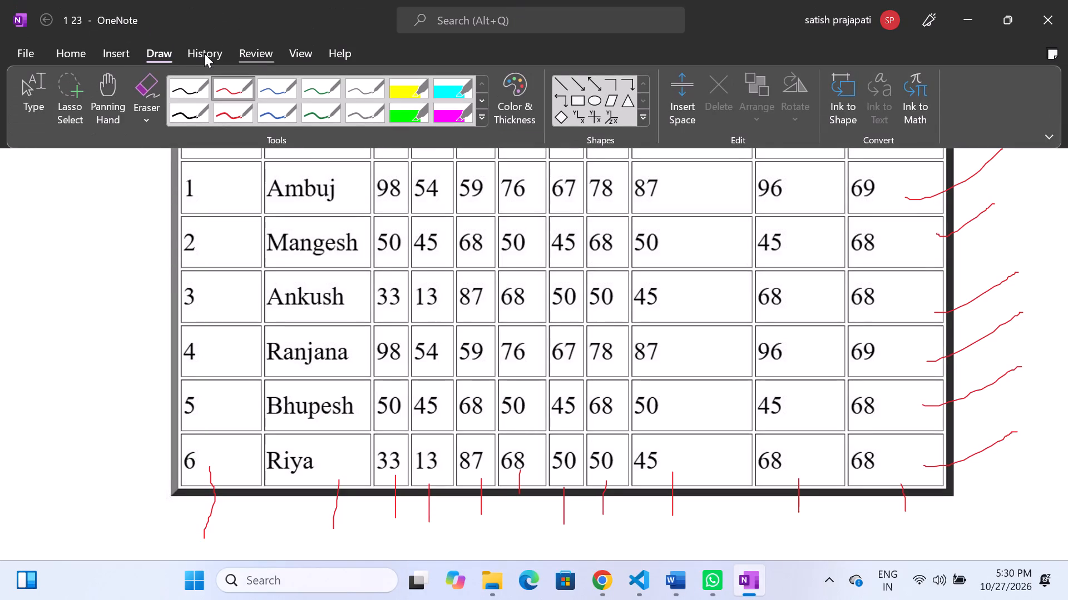
left_click(123, 53)
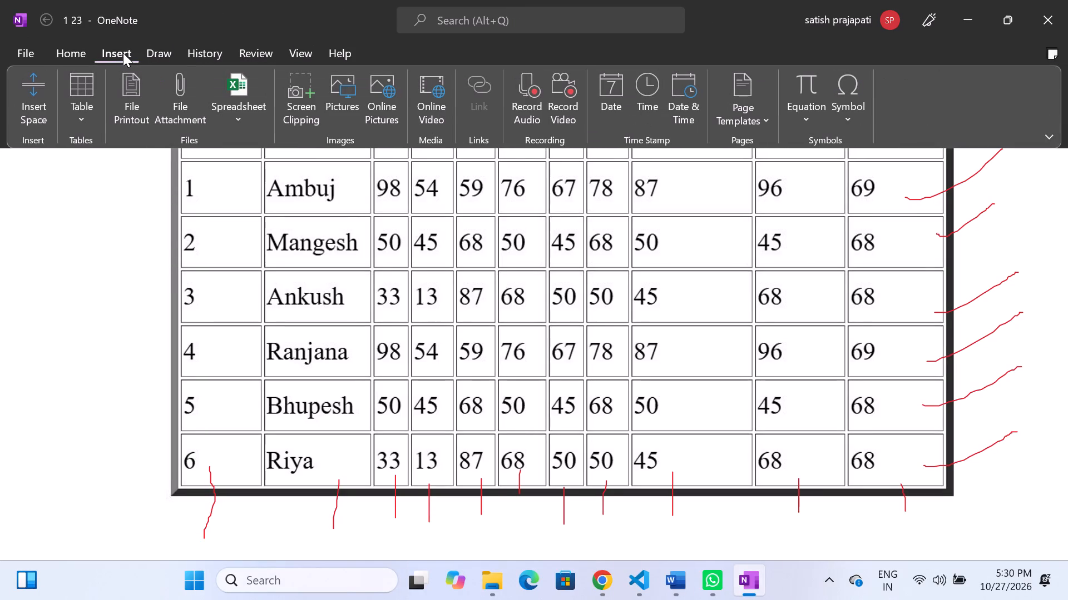
left_click(132, 101)
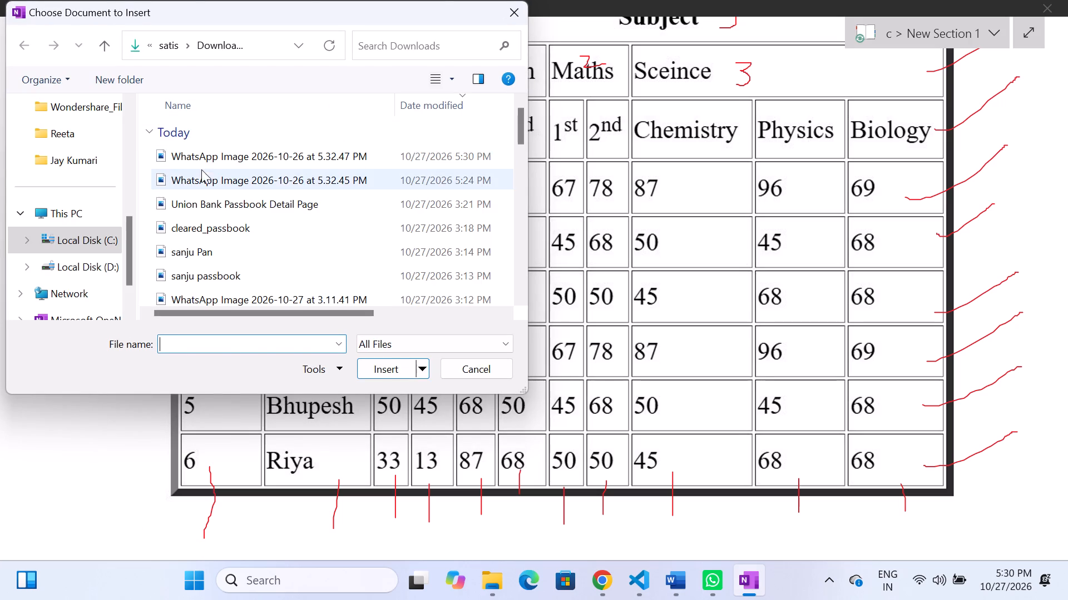
double_click(215, 153)
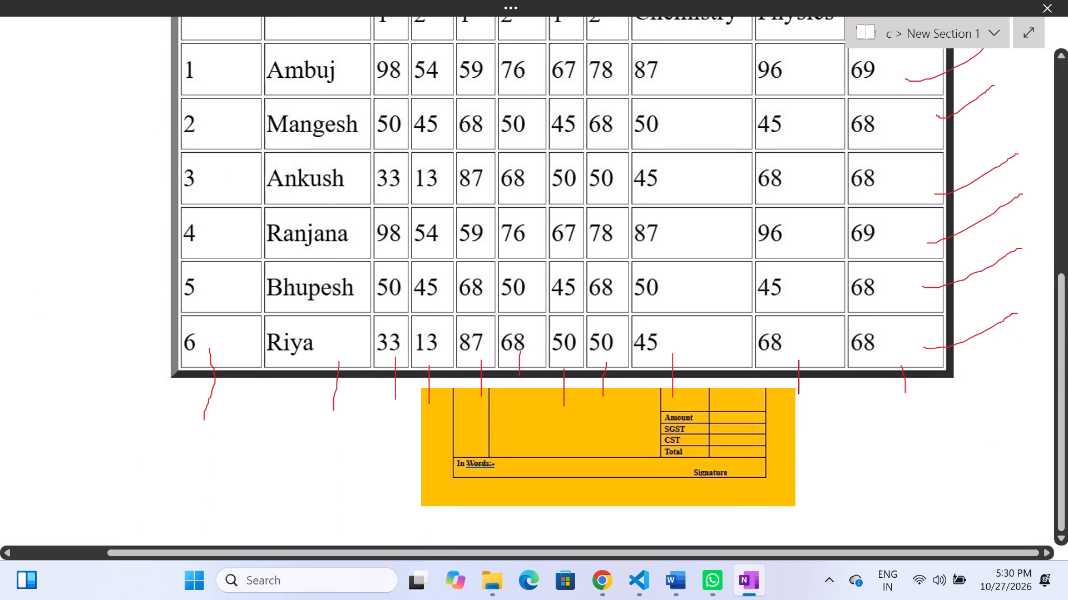
Move the inserted yellow tax invoice image out from behind the marks table into the empty space below it.
scroll(479, 143, "down", 3)
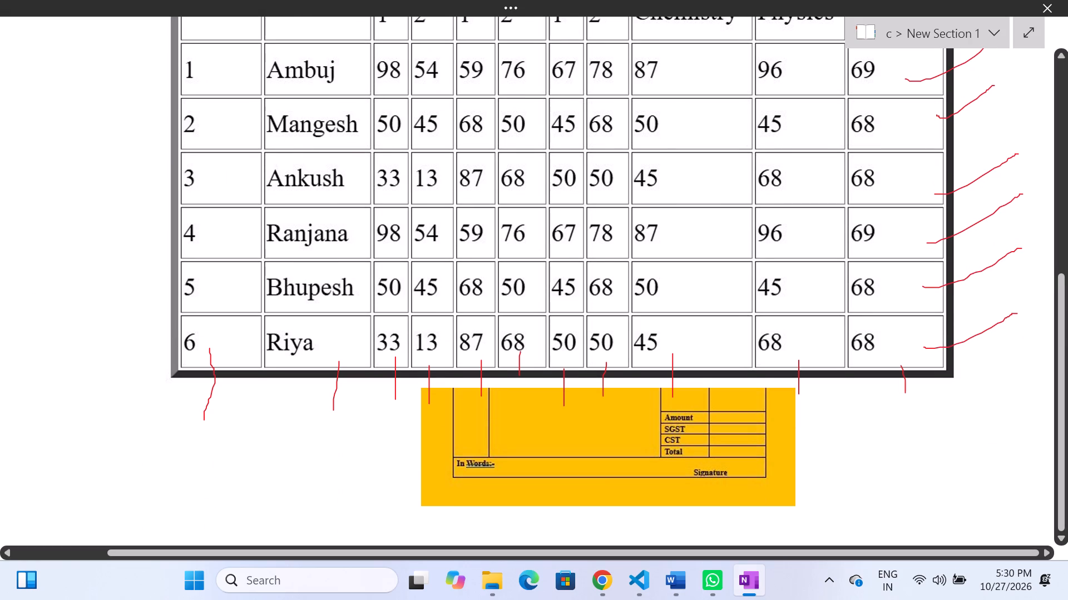
left_click(526, 421)
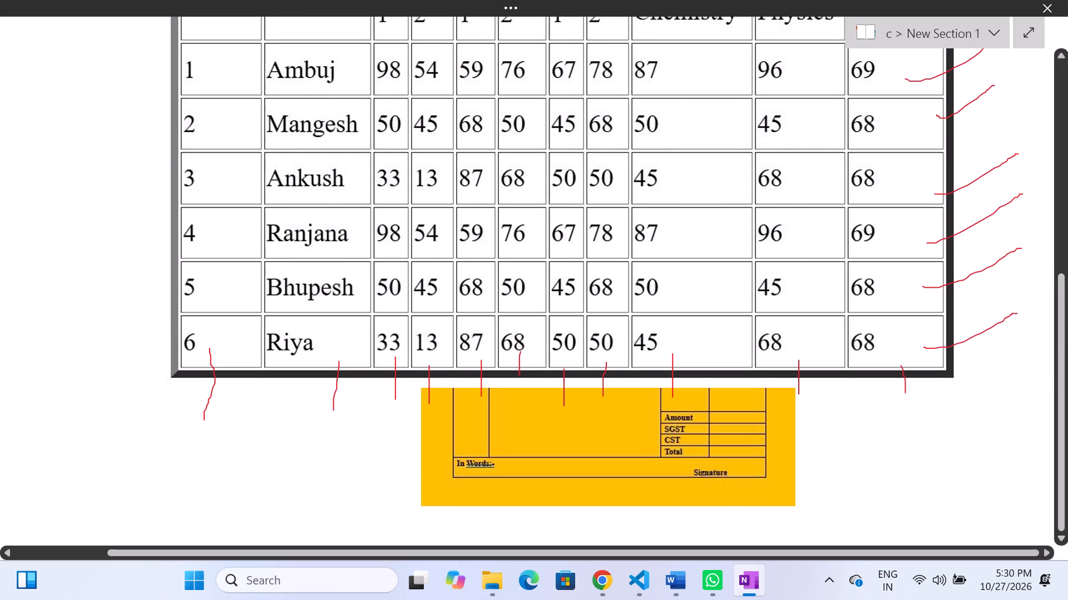
left_click_drag(485, 438, 479, 536)
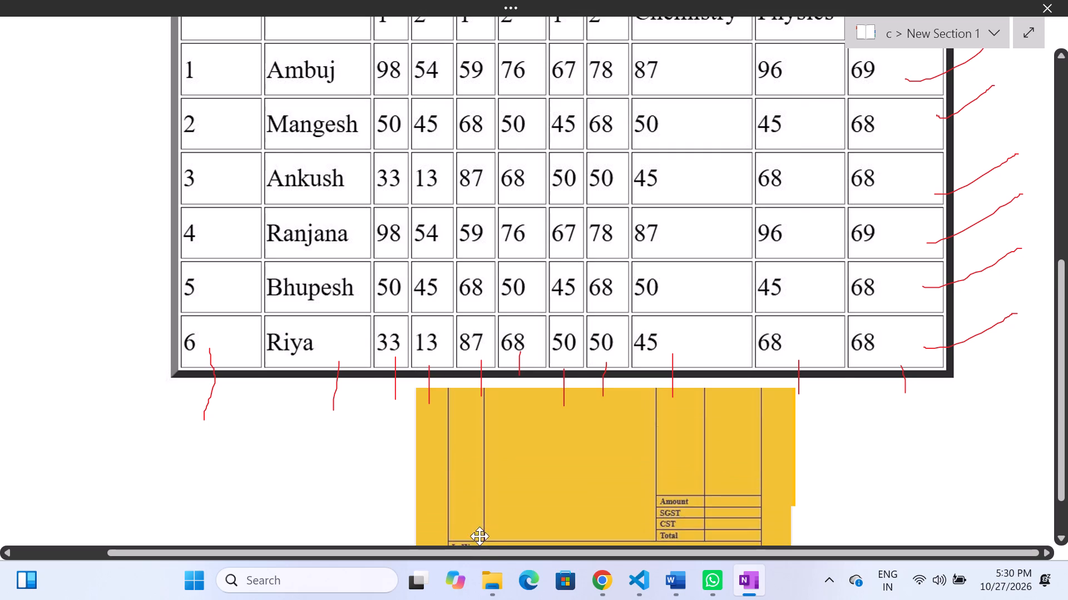
left_click_drag(479, 536, 479, 557)
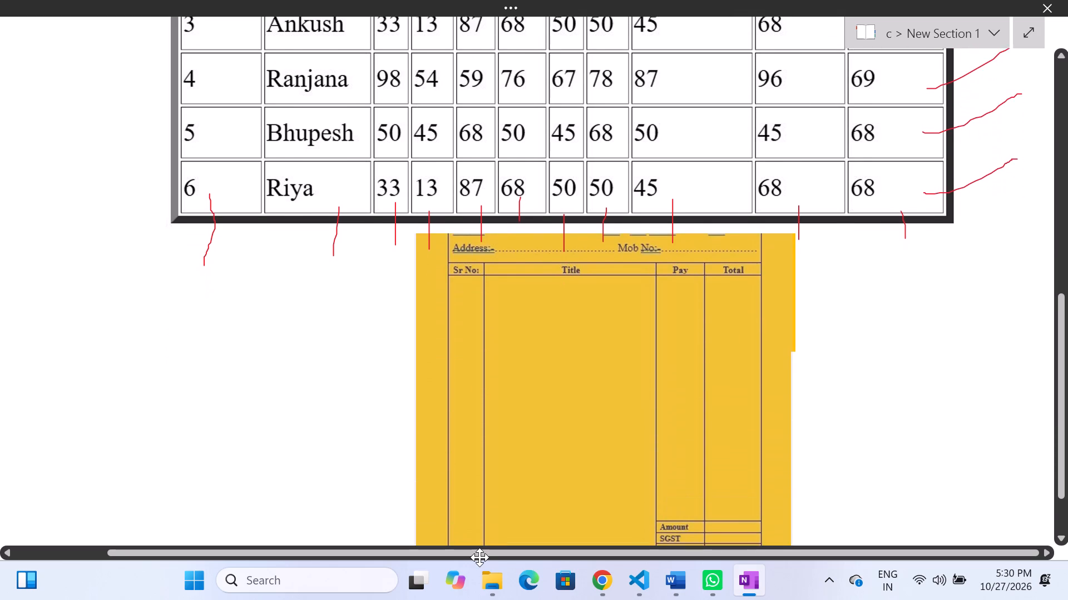
left_click_drag(479, 557, 479, 556)
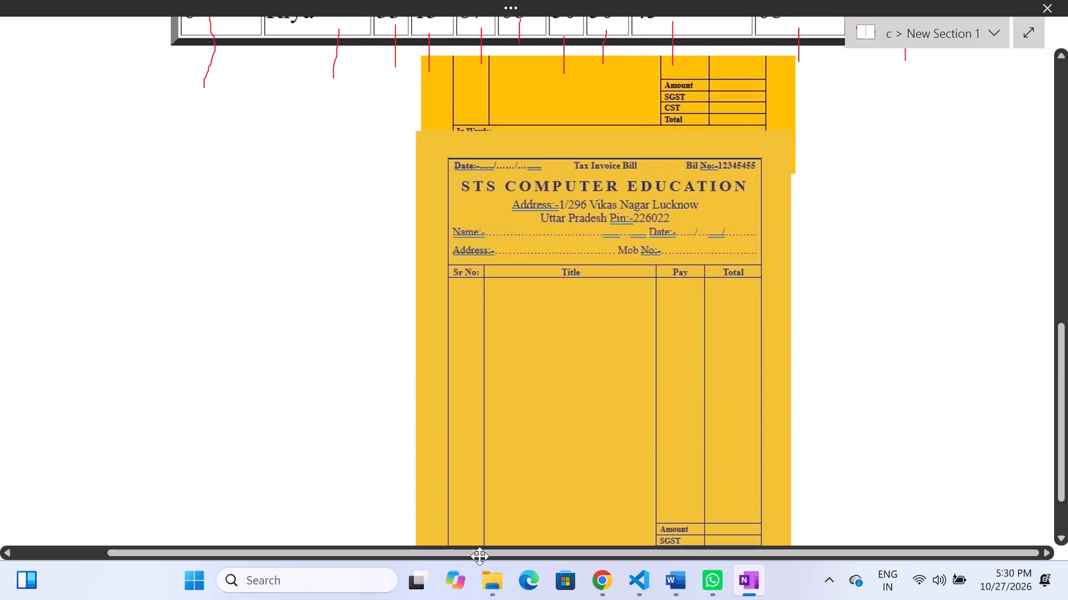
left_click_drag(479, 556, 350, 506)
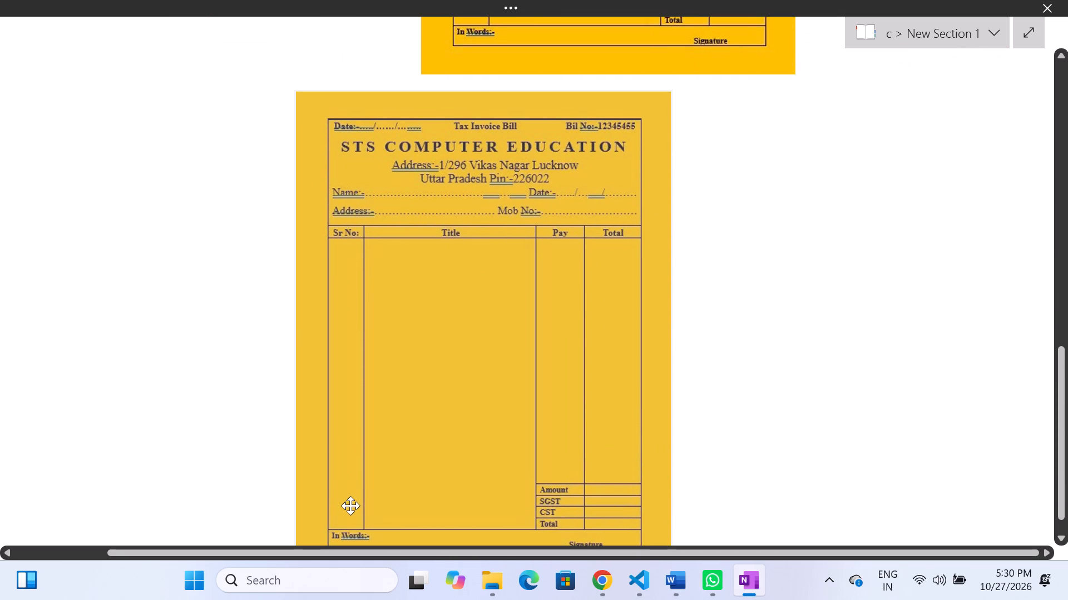
left_click_drag(497, 379, 497, 351)
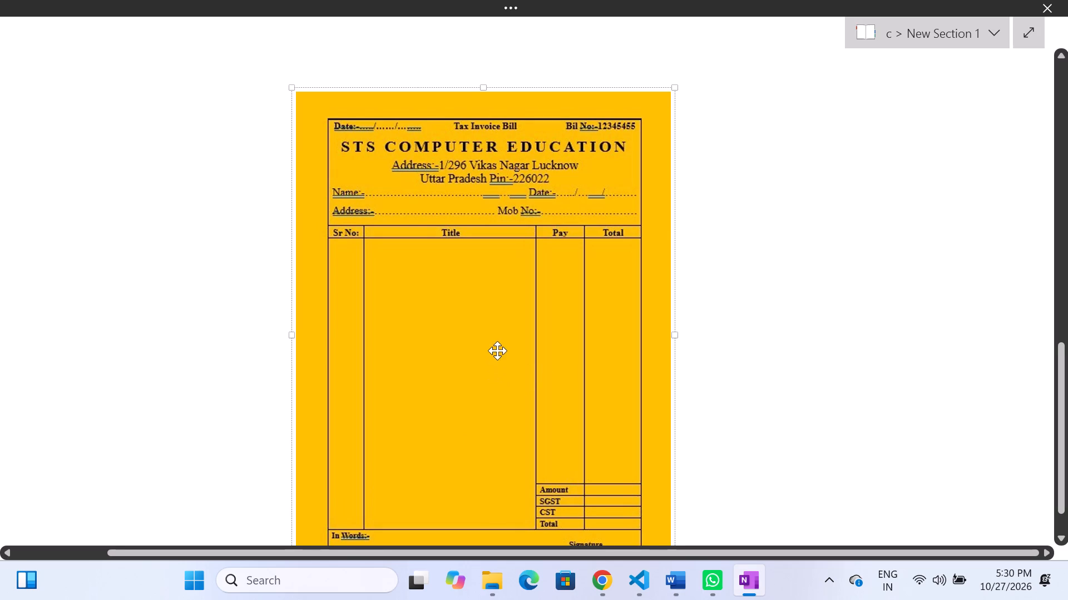
left_click_drag(497, 351, 514, 327)
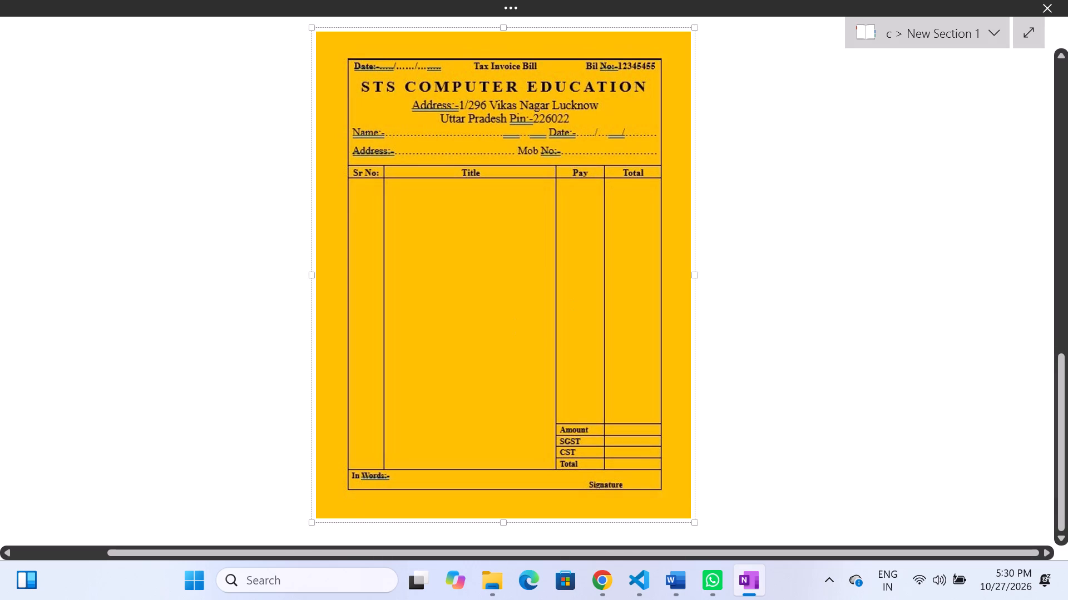
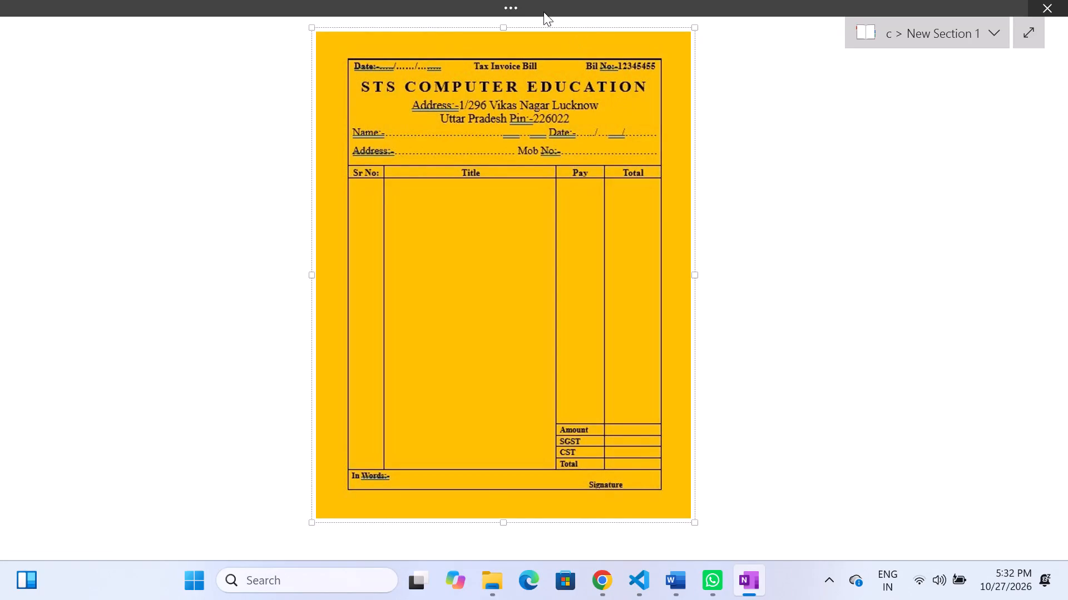
Draw a red pen tick at the edge of each invoice row, from the STS Computer Education header down to the In Words/Signature row.
left_click(512, 3)
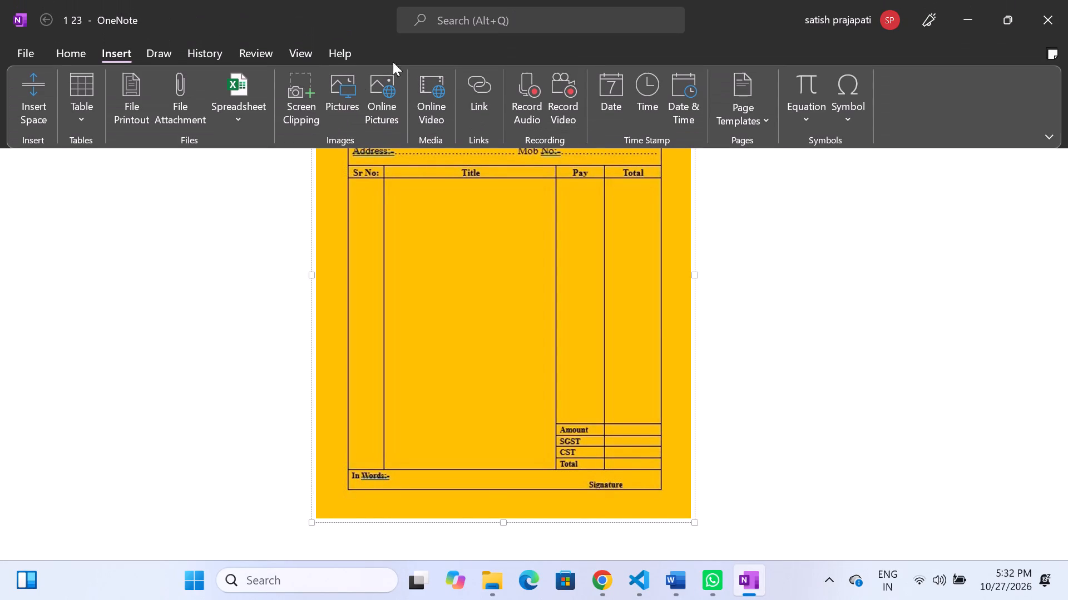
left_click(164, 52)
left_click(231, 81)
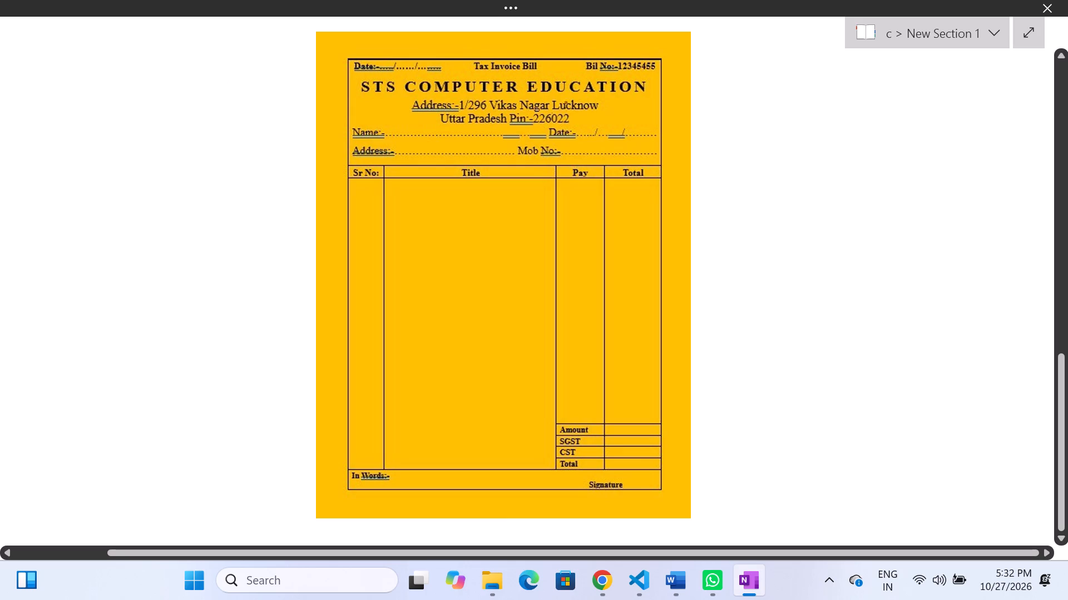
left_click_drag(651, 110, 696, 96)
left_click_drag(649, 171, 738, 131)
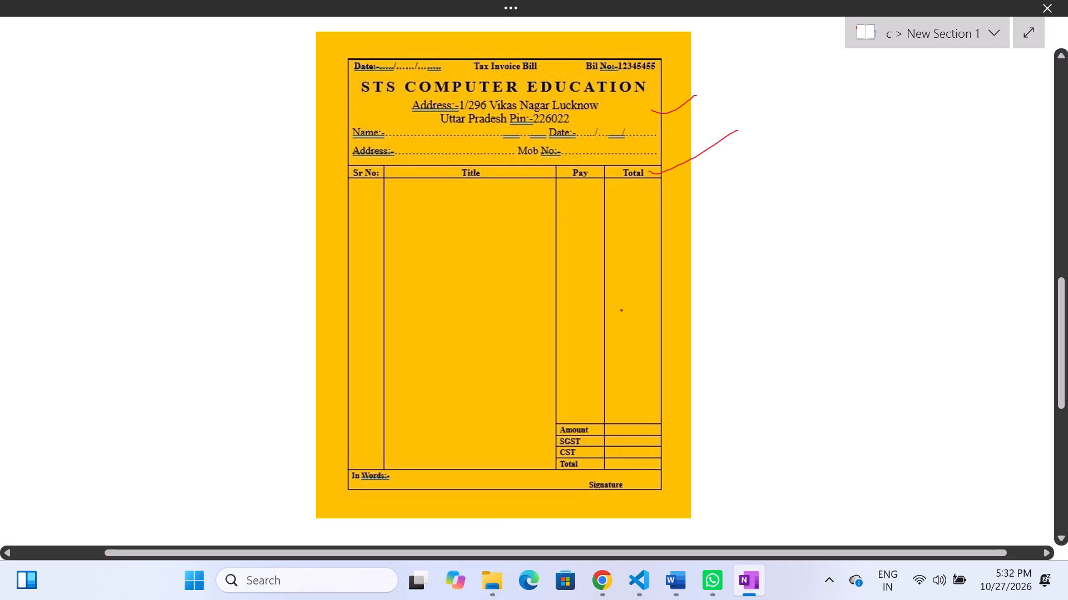
left_click_drag(652, 296, 738, 246)
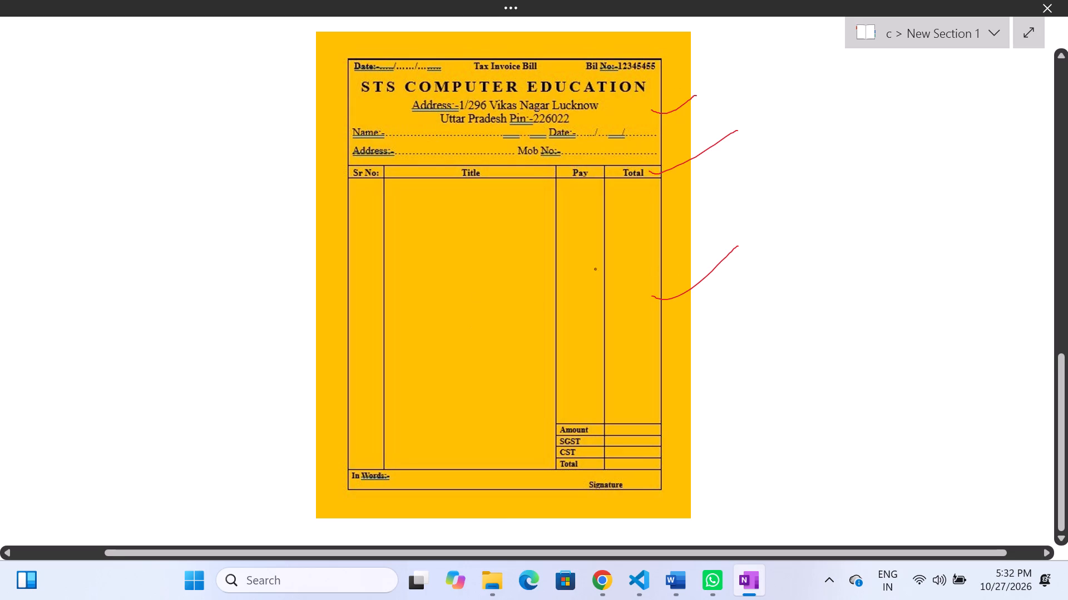
left_click_drag(656, 430, 721, 396)
left_click_drag(655, 442, 710, 424)
left_click_drag(654, 453, 704, 433)
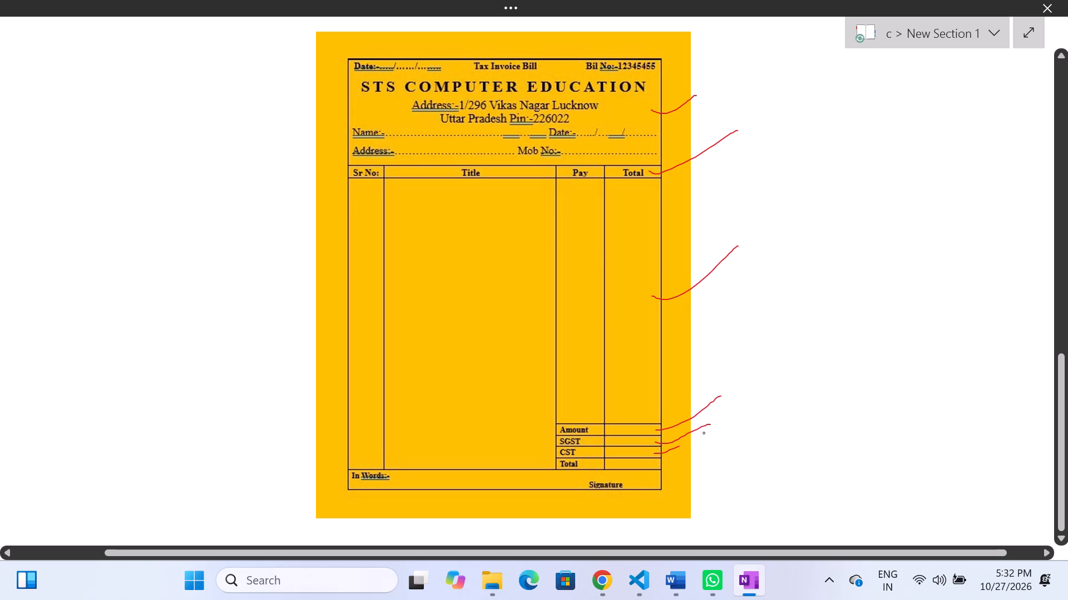
left_click_drag(704, 433, 718, 423)
left_click_drag(651, 465, 690, 444)
left_click_drag(654, 477, 715, 452)
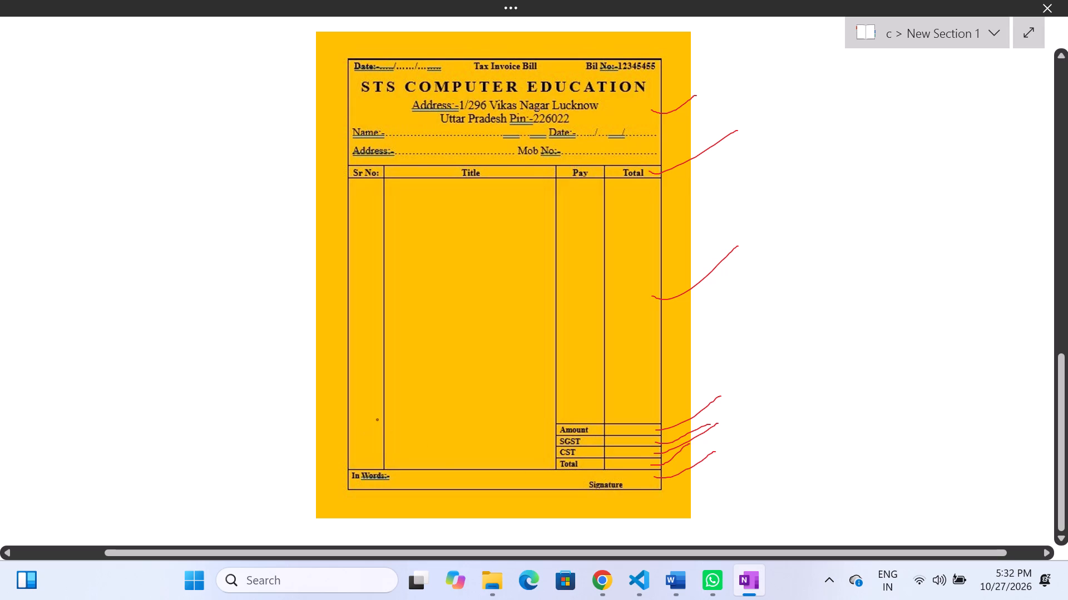
Mark the invoice's Sr No, Title, Pay and Total columns with one red pen tick each.
left_click_drag(369, 379, 380, 341)
left_click_drag(447, 358, 476, 331)
left_click_drag(574, 327, 595, 288)
left_click_drag(630, 321, 655, 305)
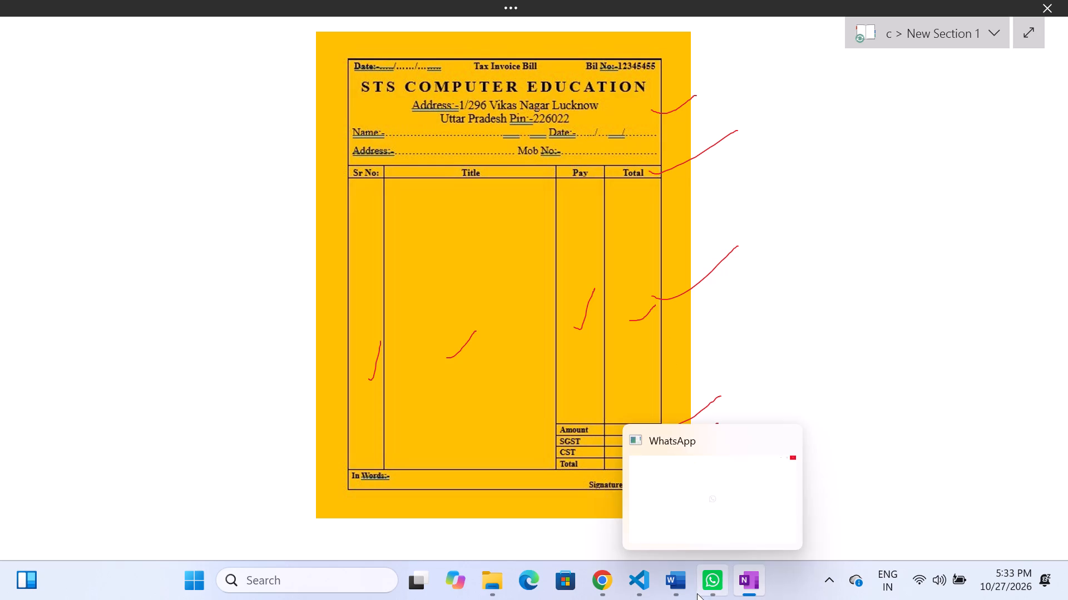
Switch to the blank Word document and insert a table with 4 columns and 8 rows.
left_click(680, 500)
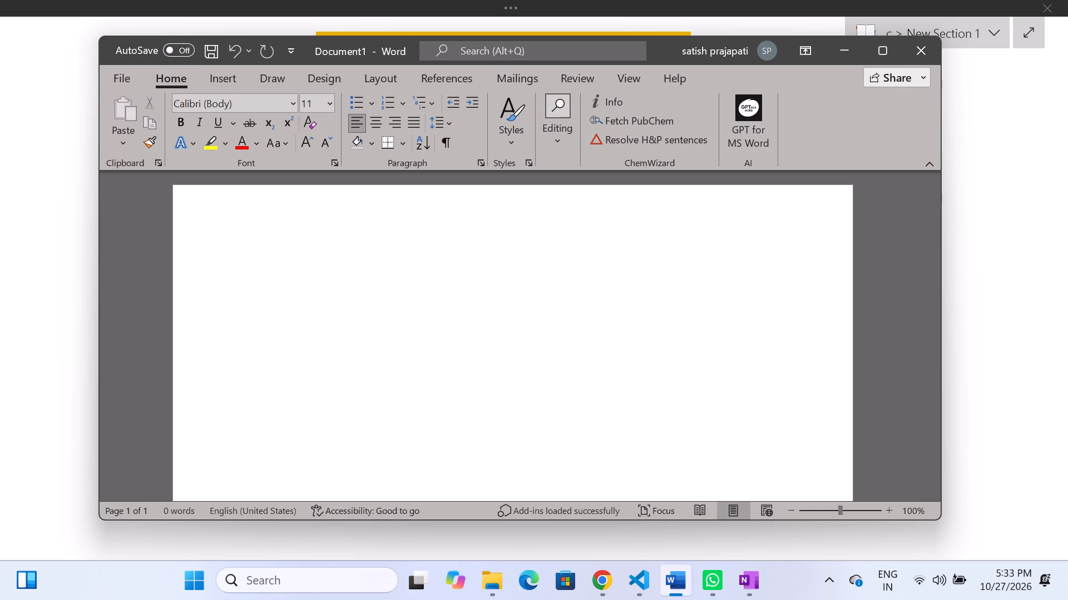
left_click(219, 76)
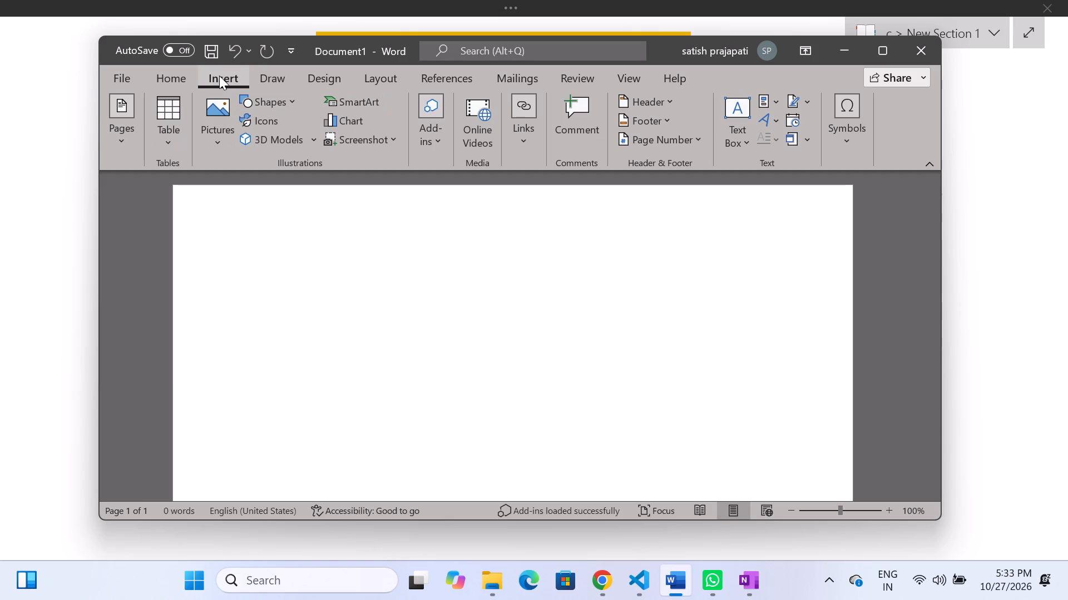
left_click(181, 138)
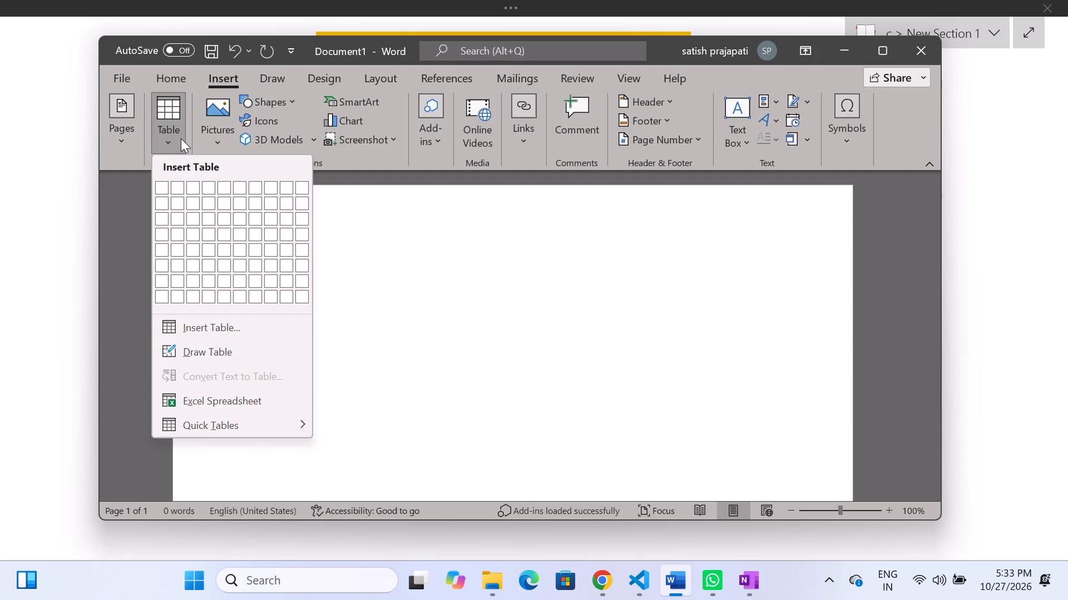
left_click(220, 332)
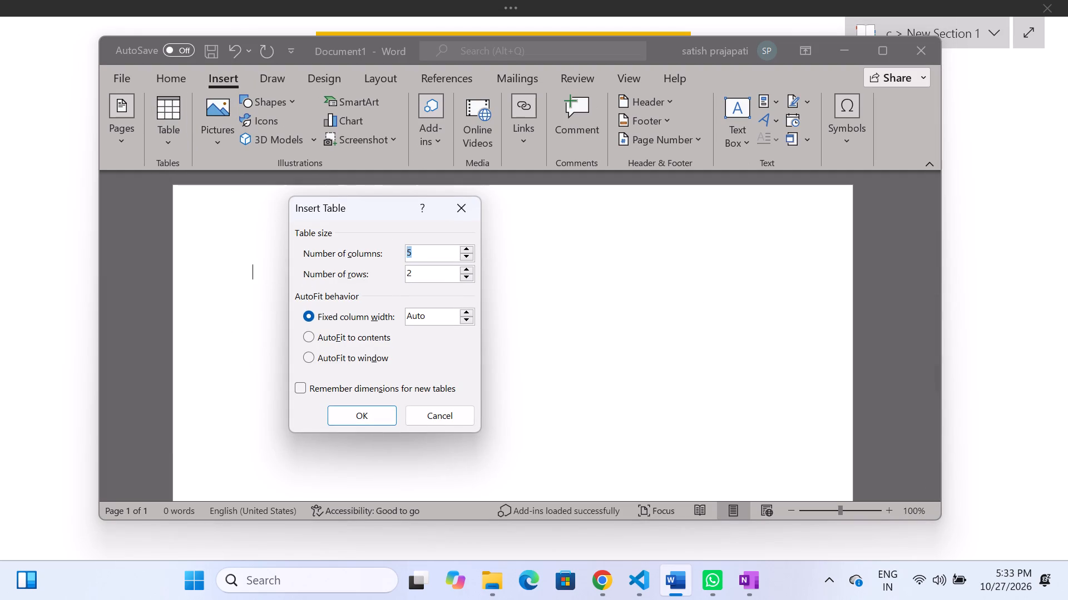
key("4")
left_click(421, 275)
key("BackSpace")
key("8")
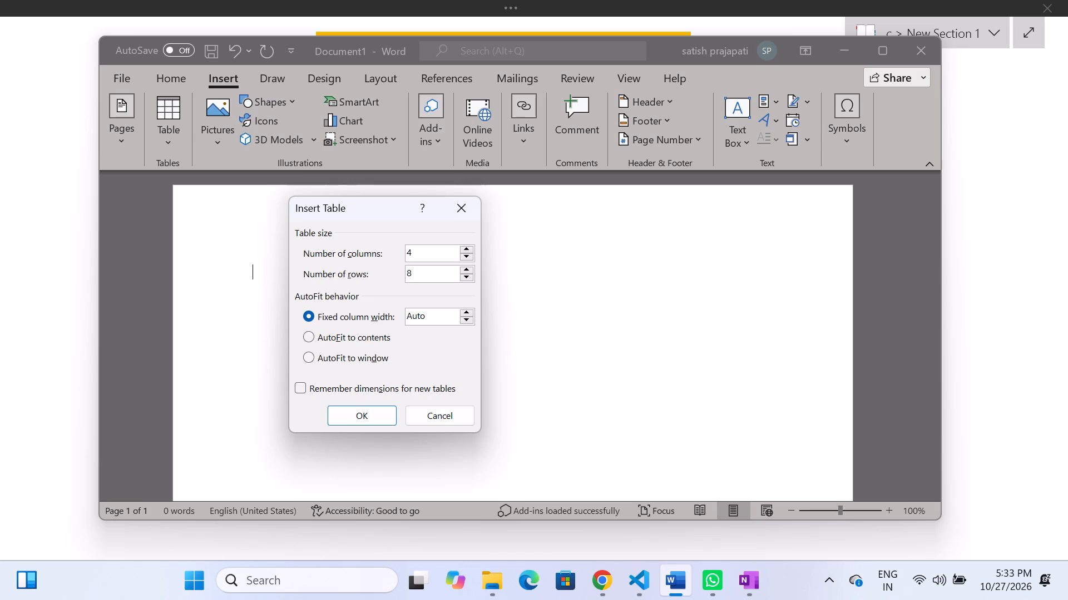
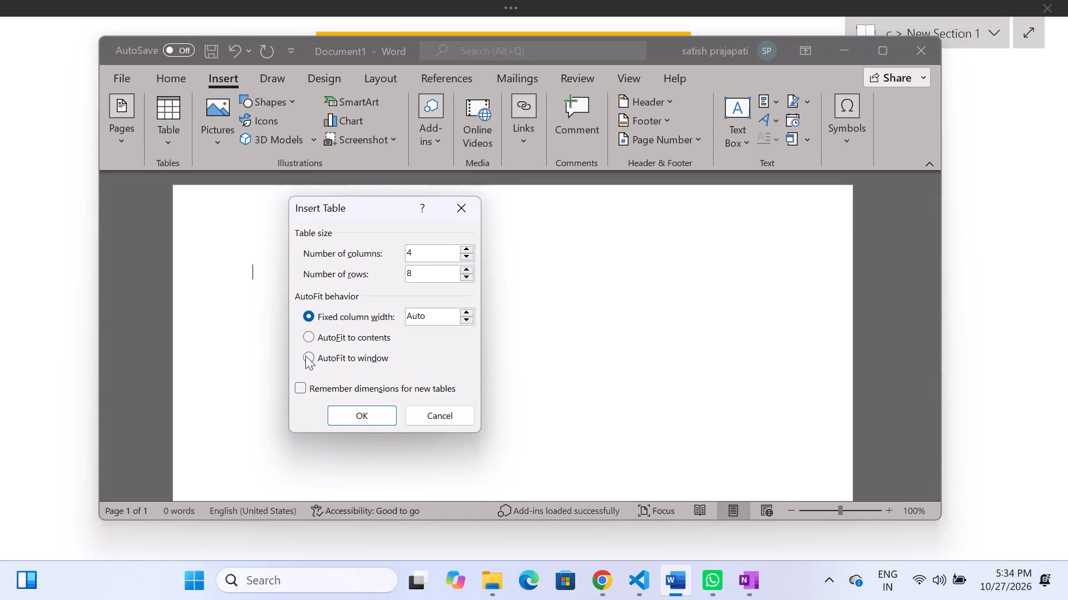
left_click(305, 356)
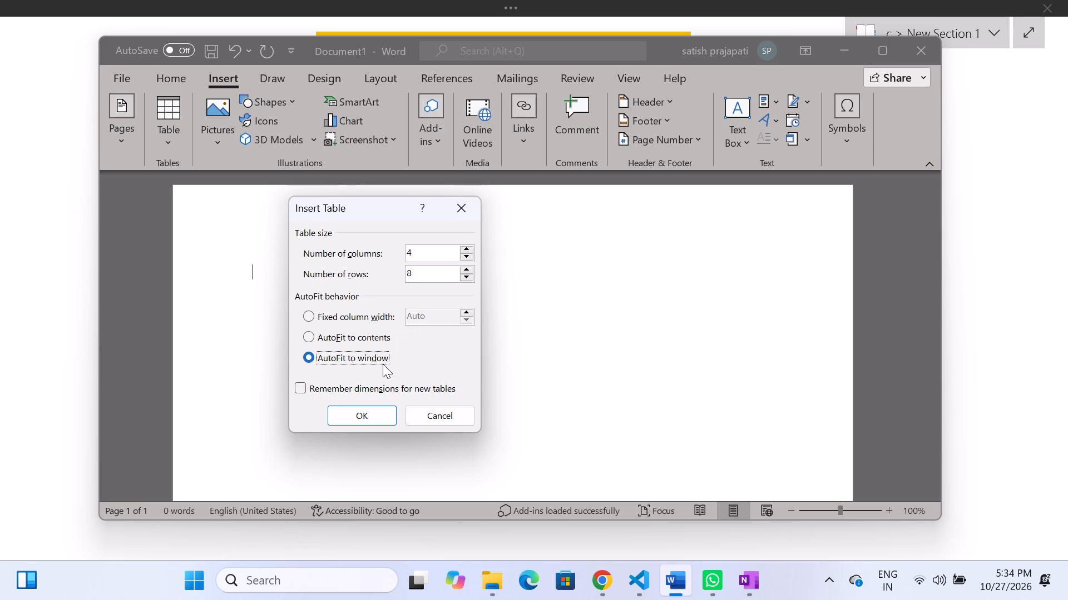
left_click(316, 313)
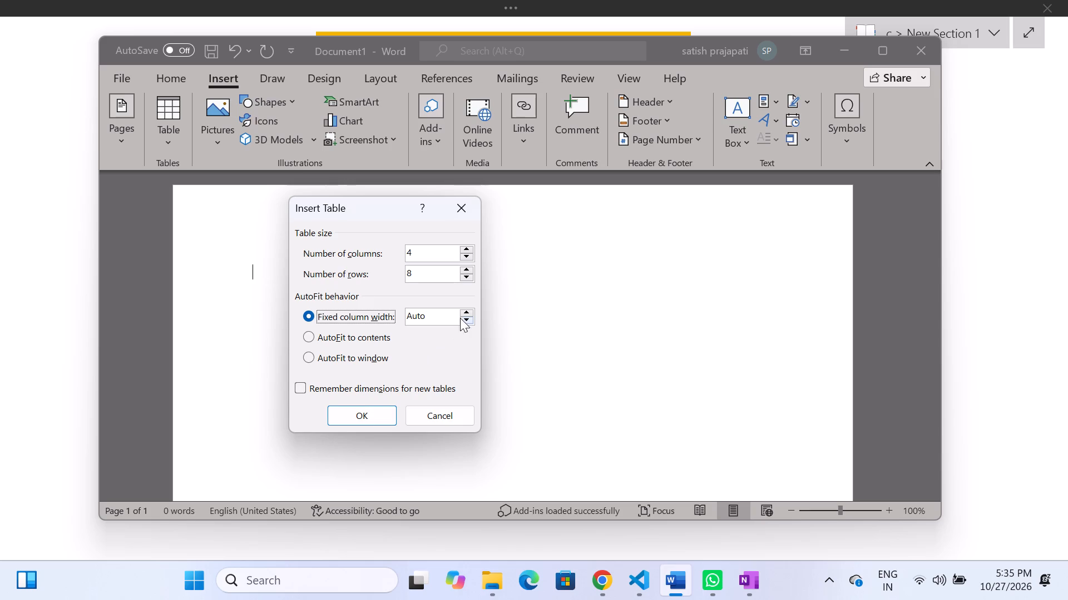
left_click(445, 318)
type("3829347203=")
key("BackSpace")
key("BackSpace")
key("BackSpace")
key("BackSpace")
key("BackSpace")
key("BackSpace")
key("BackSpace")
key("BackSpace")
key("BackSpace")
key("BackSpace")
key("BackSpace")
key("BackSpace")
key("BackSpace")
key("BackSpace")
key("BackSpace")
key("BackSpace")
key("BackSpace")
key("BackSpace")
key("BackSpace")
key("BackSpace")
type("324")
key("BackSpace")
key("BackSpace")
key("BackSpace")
Set the 4-column, 8-row table to AutoFit to window and insert it.
left_click(312, 356)
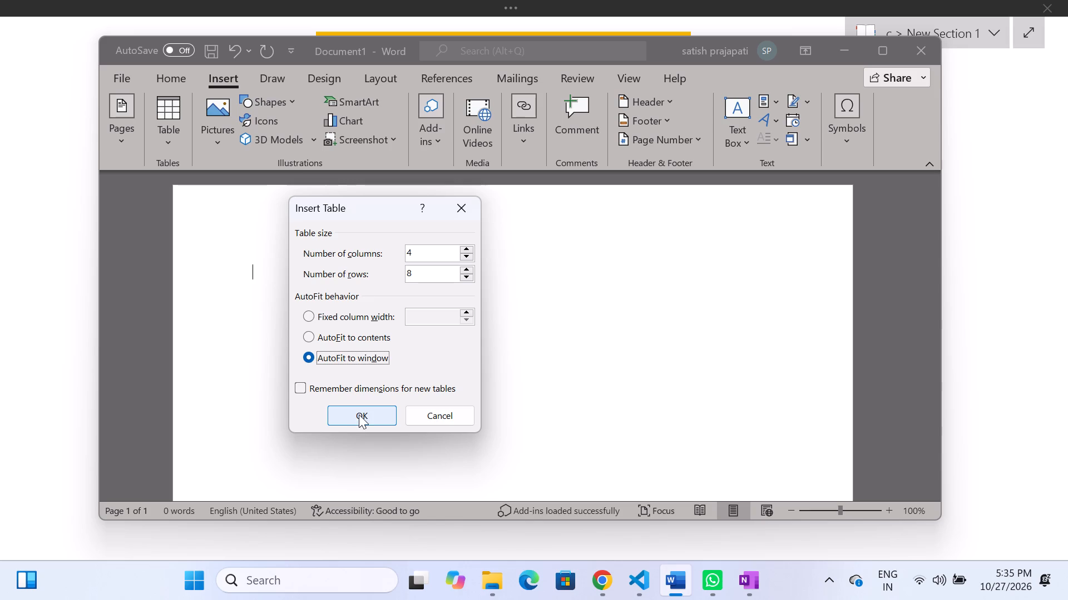
left_click(359, 414)
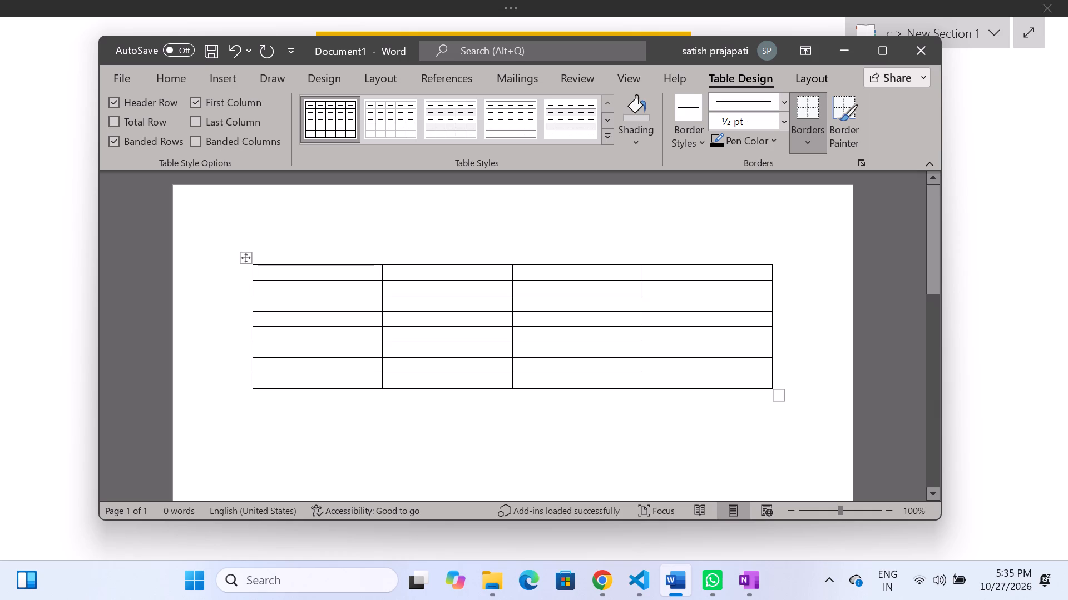
Merge the four cells of the table's first row into one cell.
left_click_drag(377, 276, 600, 267)
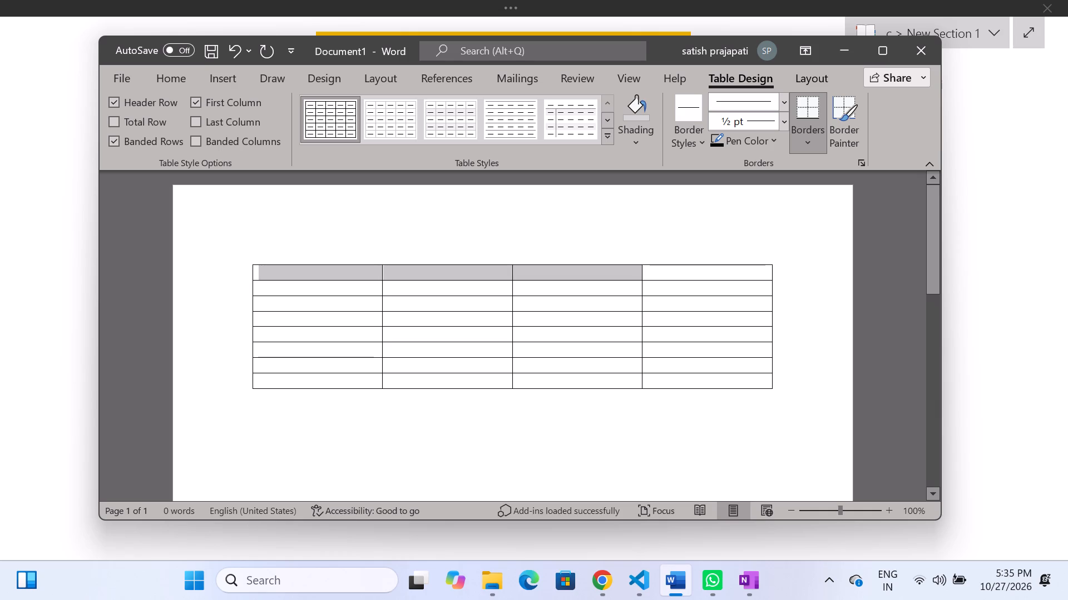
left_click_drag(600, 267, 656, 270)
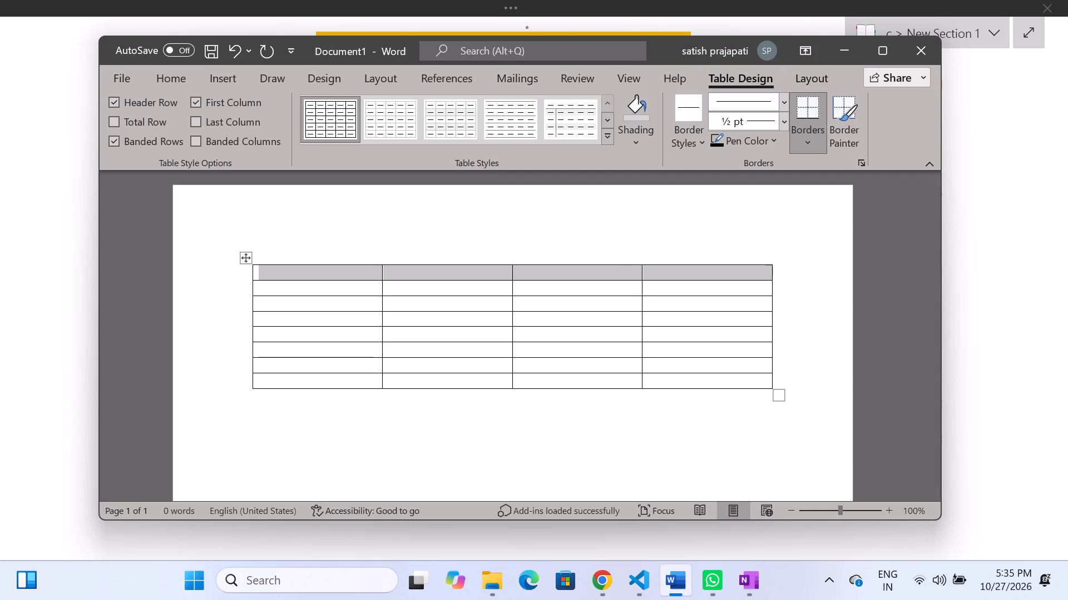
left_click(808, 77)
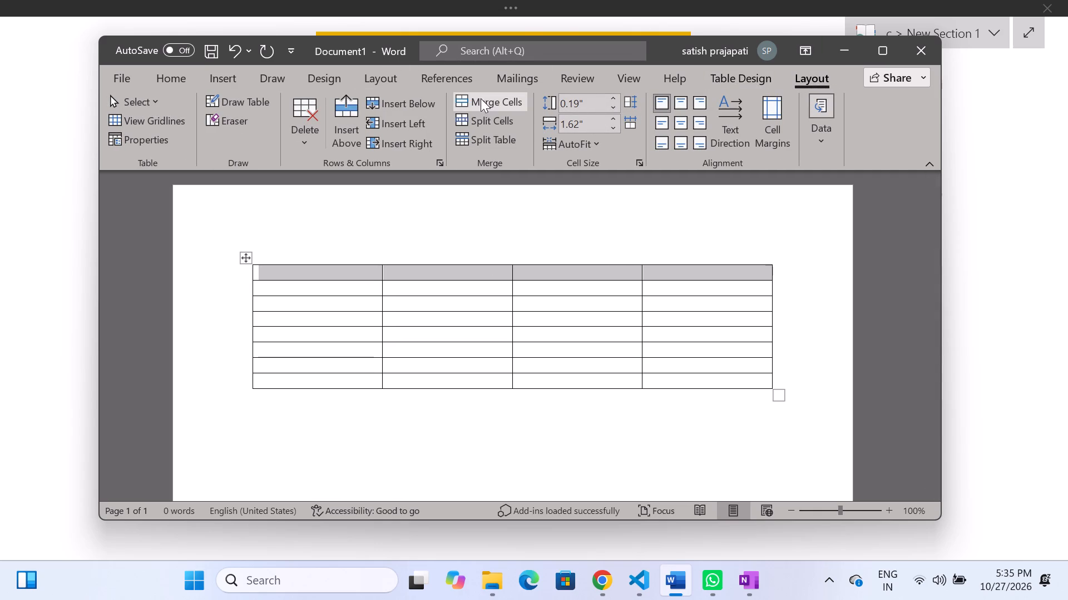
left_click(484, 103)
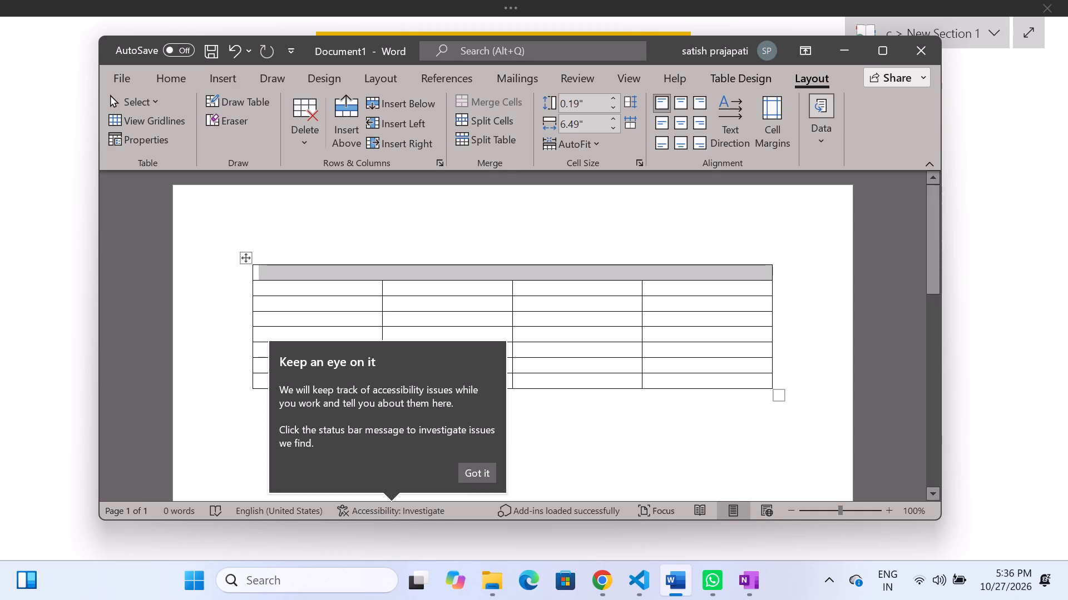
Enter "Date:..../...../......" in the merged first row, followed by a wide gap and the title "Tax Invoice Bill".
left_click(377, 276)
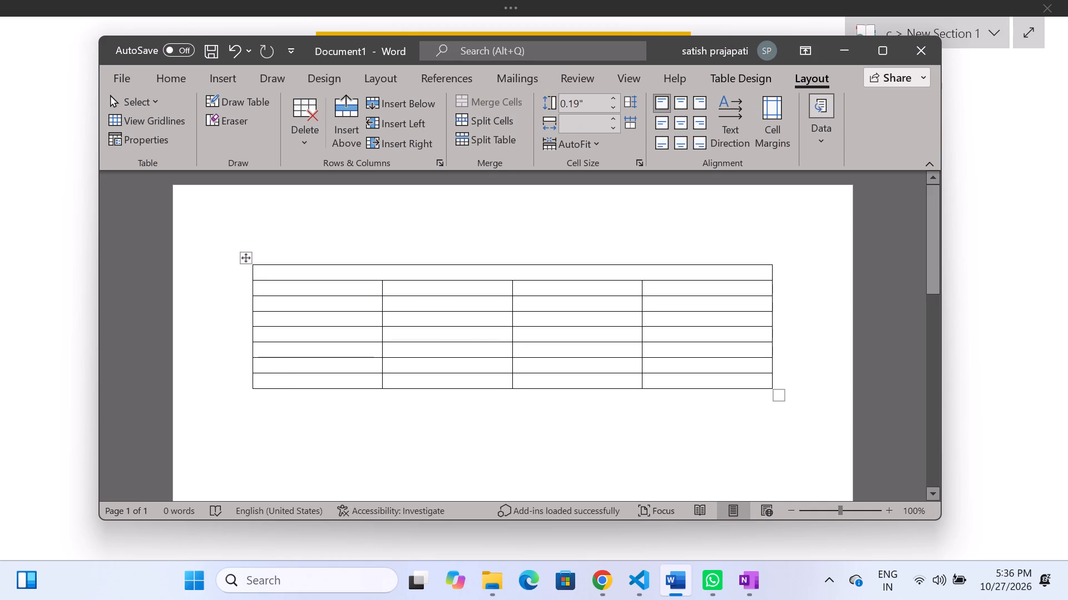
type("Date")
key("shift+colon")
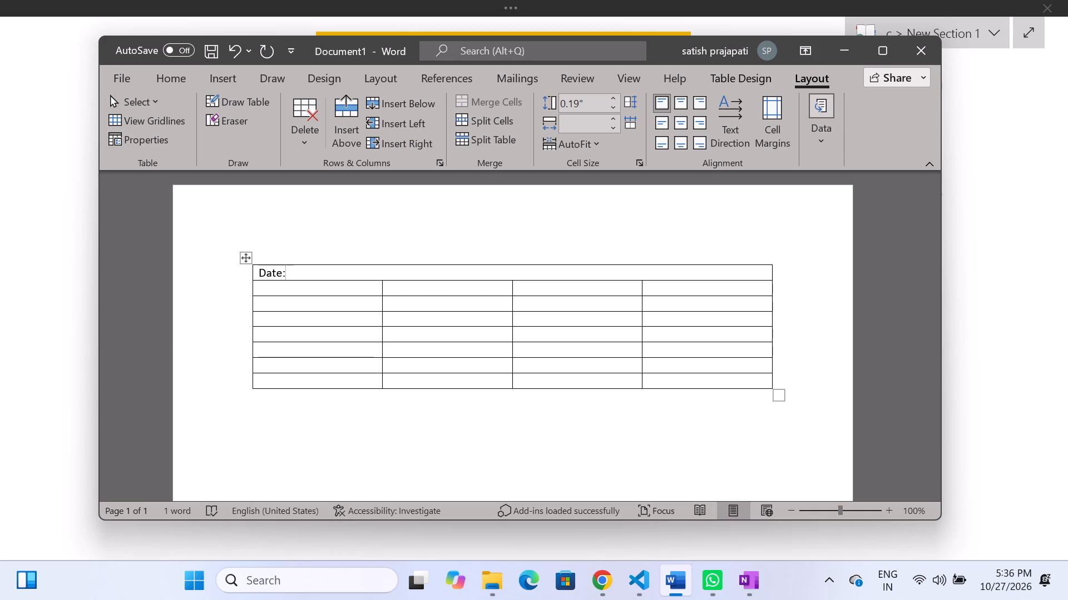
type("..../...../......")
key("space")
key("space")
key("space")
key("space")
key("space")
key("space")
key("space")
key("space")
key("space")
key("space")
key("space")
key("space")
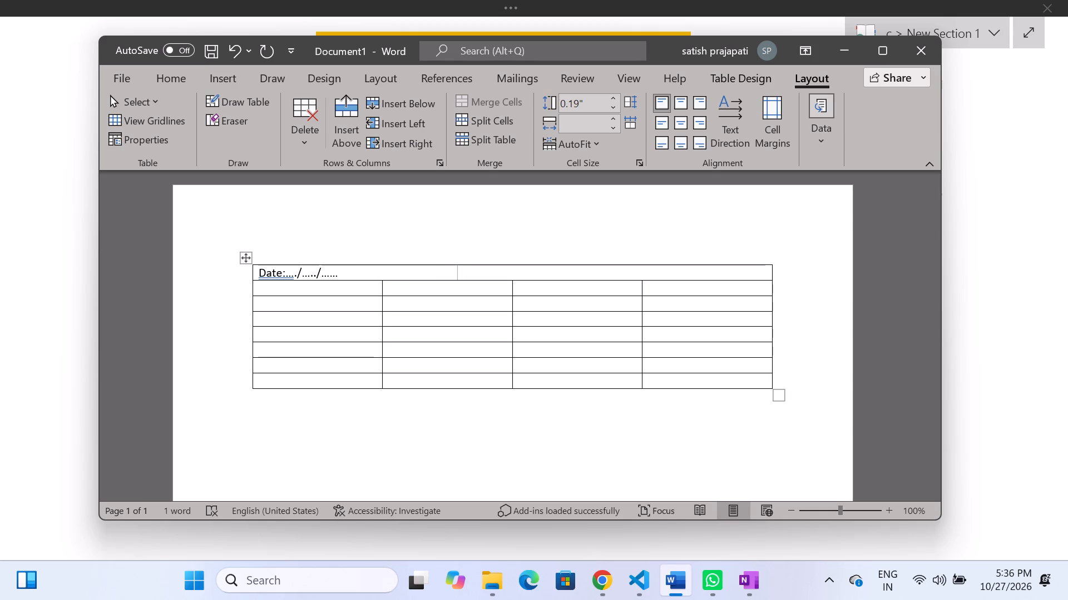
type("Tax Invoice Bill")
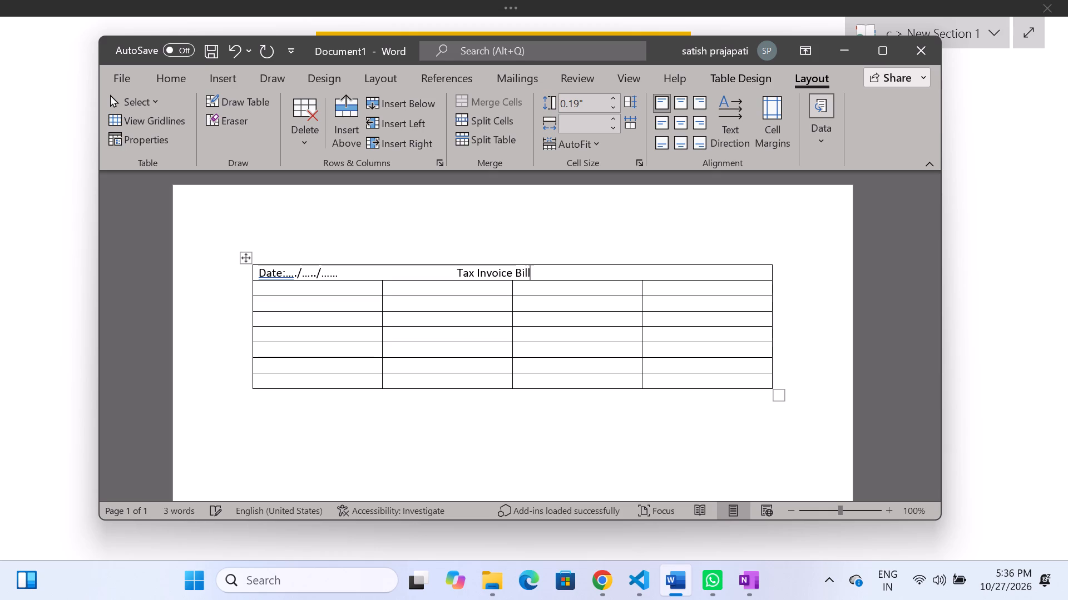
Add "Bill No:-12345" after the title on the same line, separated by a gap.
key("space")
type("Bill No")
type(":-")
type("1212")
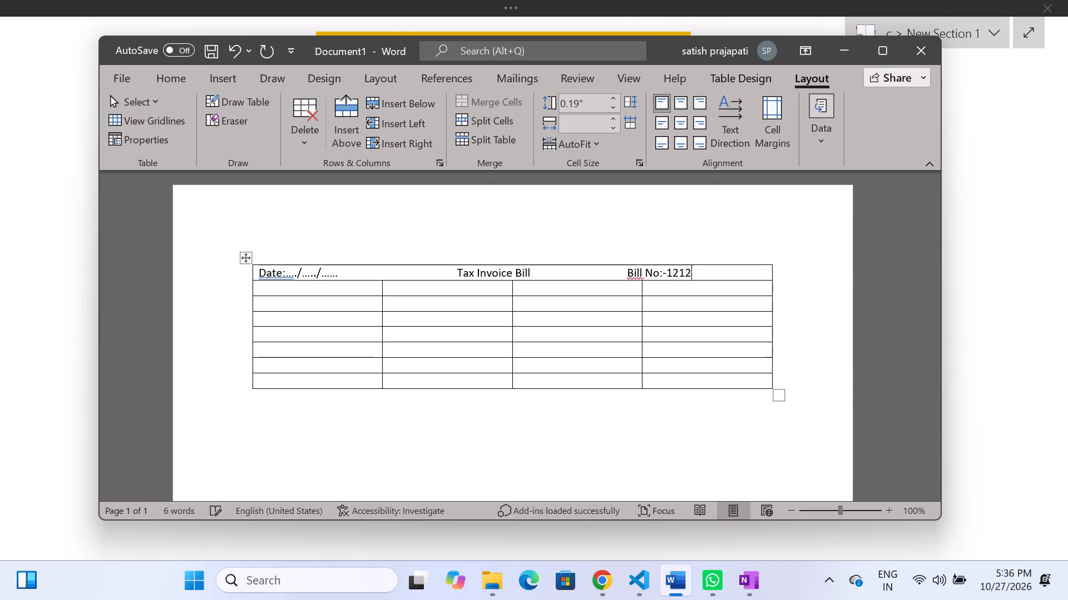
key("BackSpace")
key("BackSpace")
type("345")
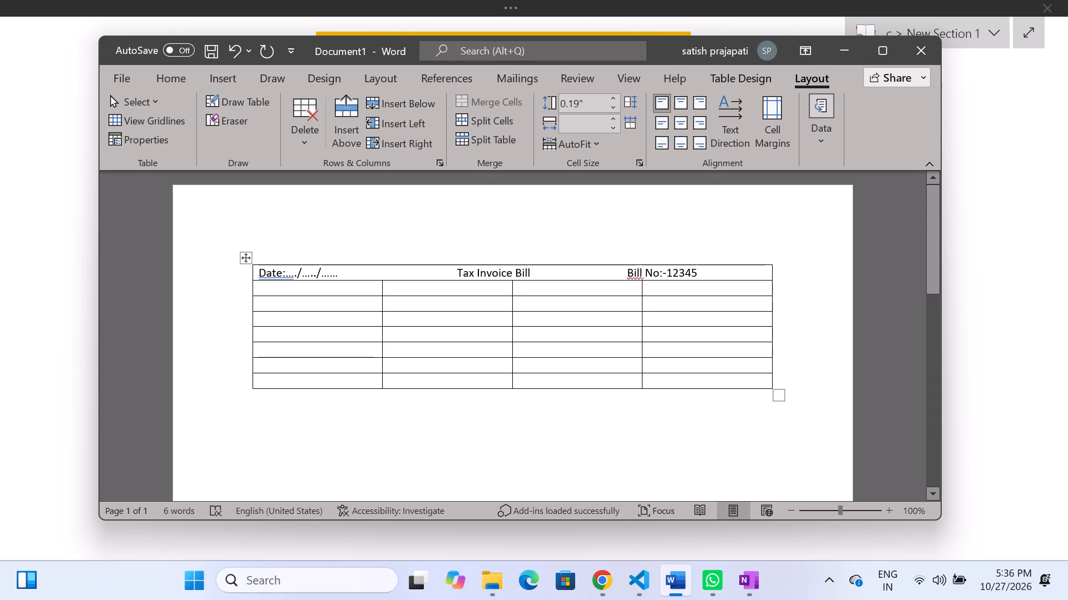
Centre the merged first row's text both horizontally and vertically in its cell.
left_click_drag(721, 271, 360, 284)
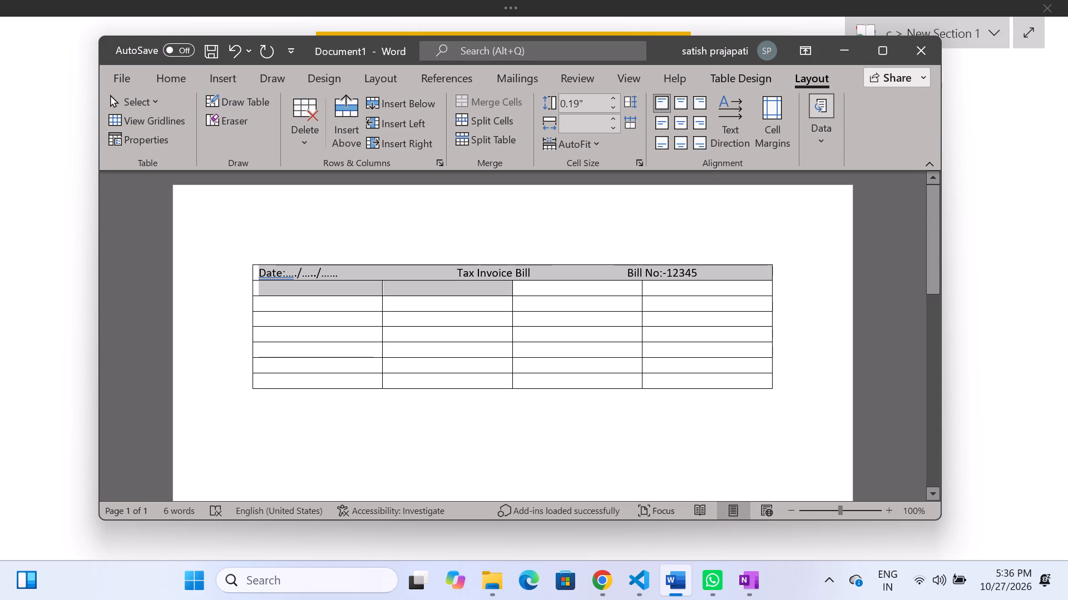
left_click_drag(360, 284, 269, 272)
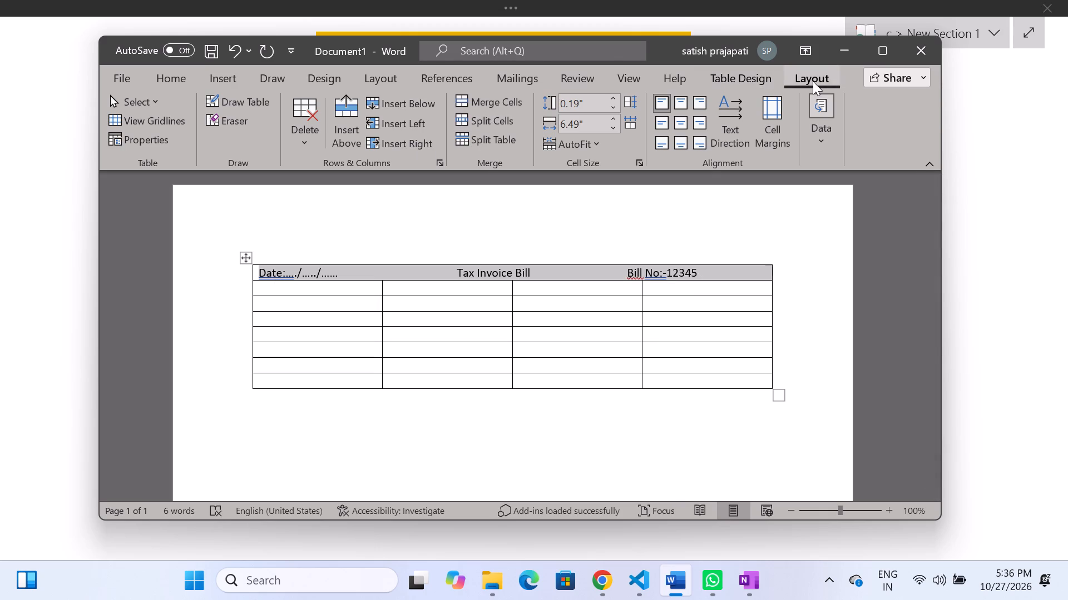
left_click(684, 116)
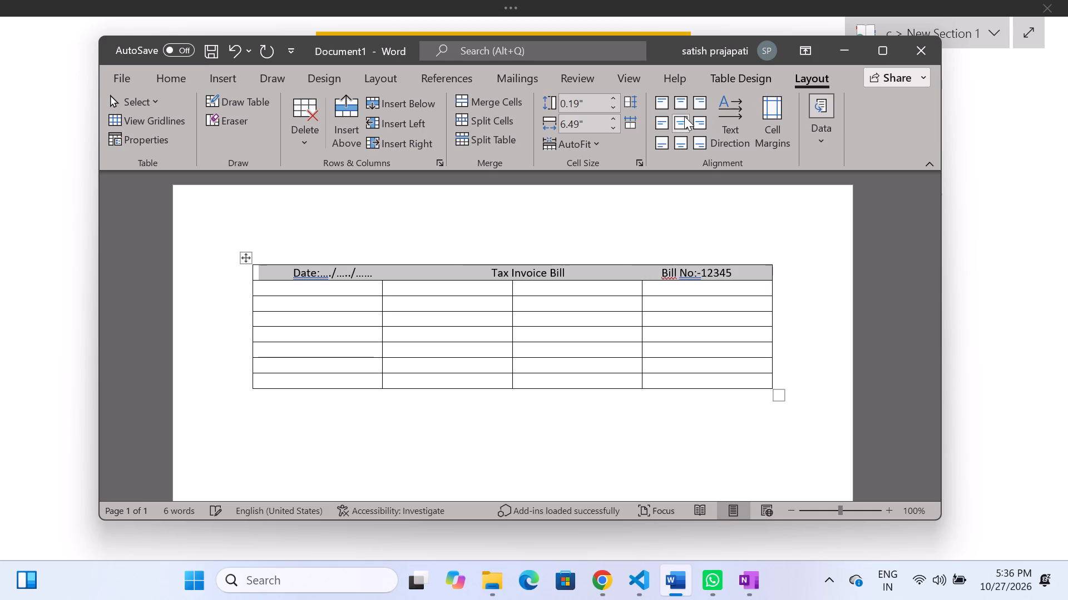
Widen the gaps on both sides of "Tax Invoice Bill" with spaces, moving the date and bill number toward the row's opposite edges.
left_click(479, 274)
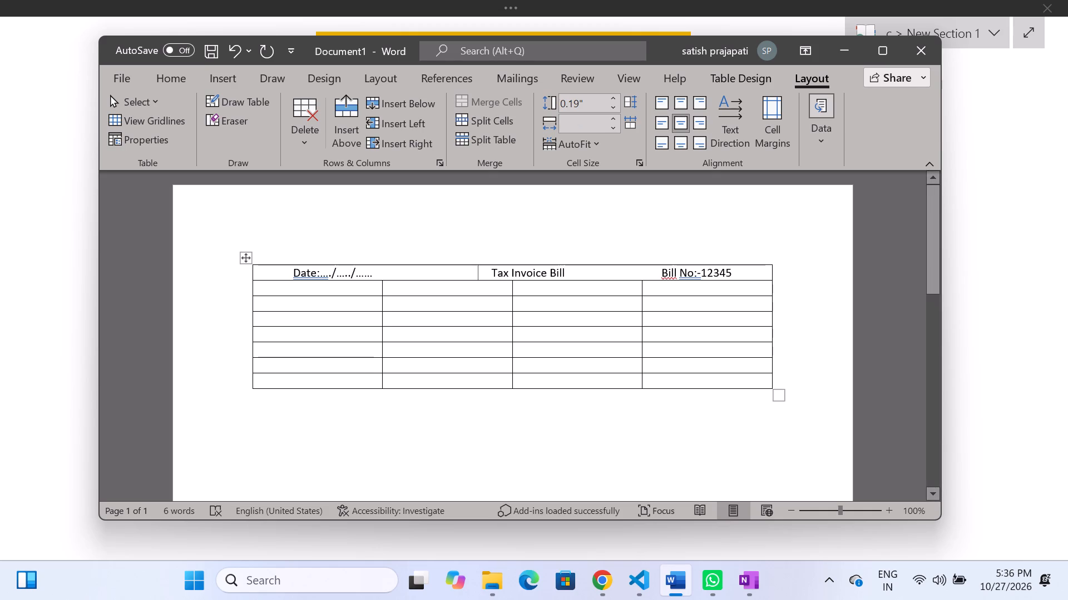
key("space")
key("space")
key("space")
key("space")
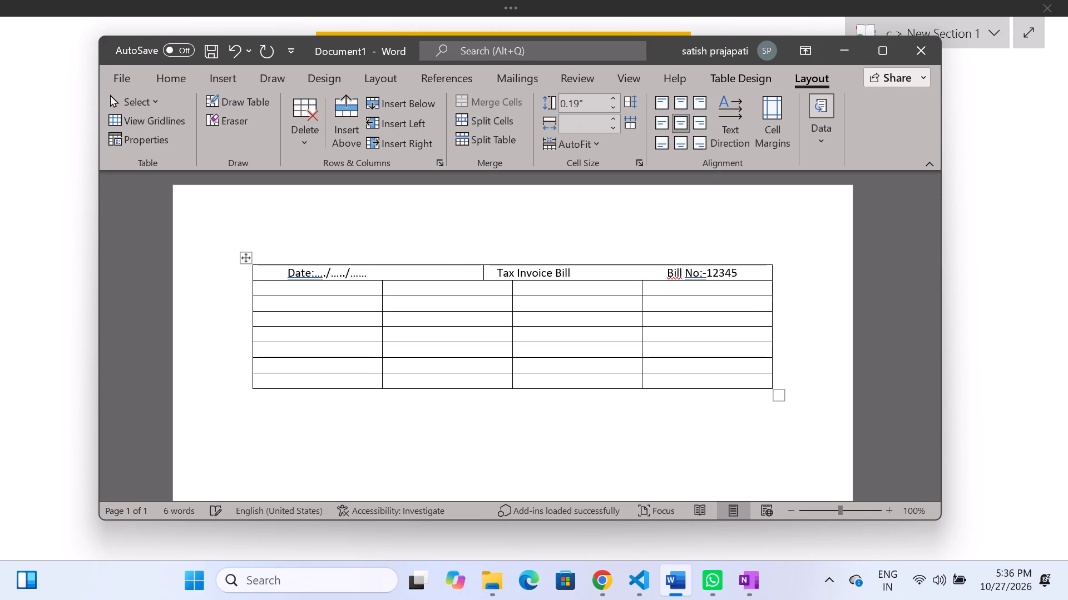
left_click(591, 271)
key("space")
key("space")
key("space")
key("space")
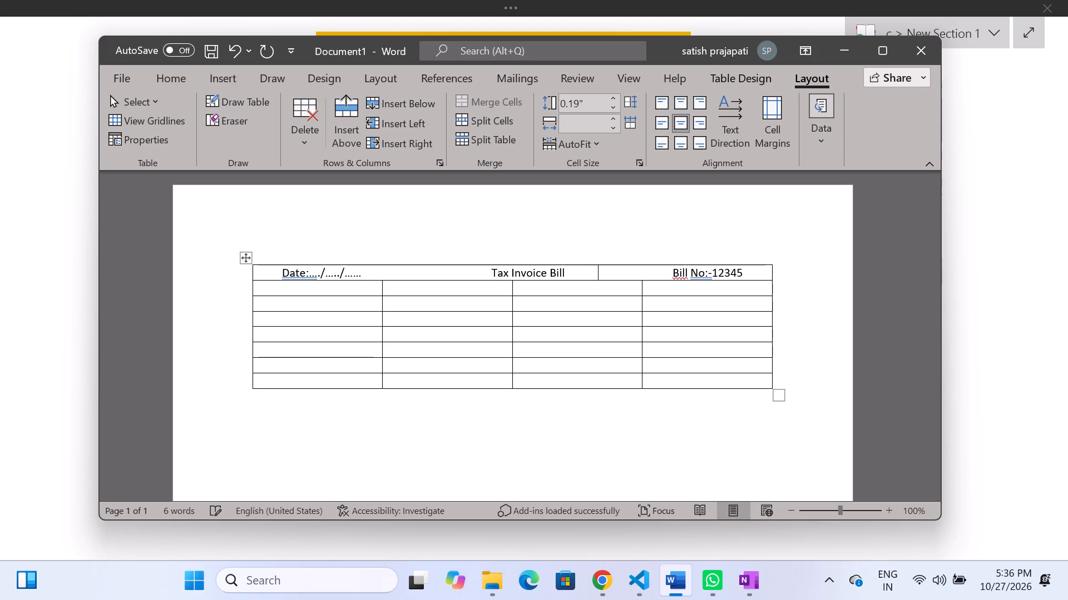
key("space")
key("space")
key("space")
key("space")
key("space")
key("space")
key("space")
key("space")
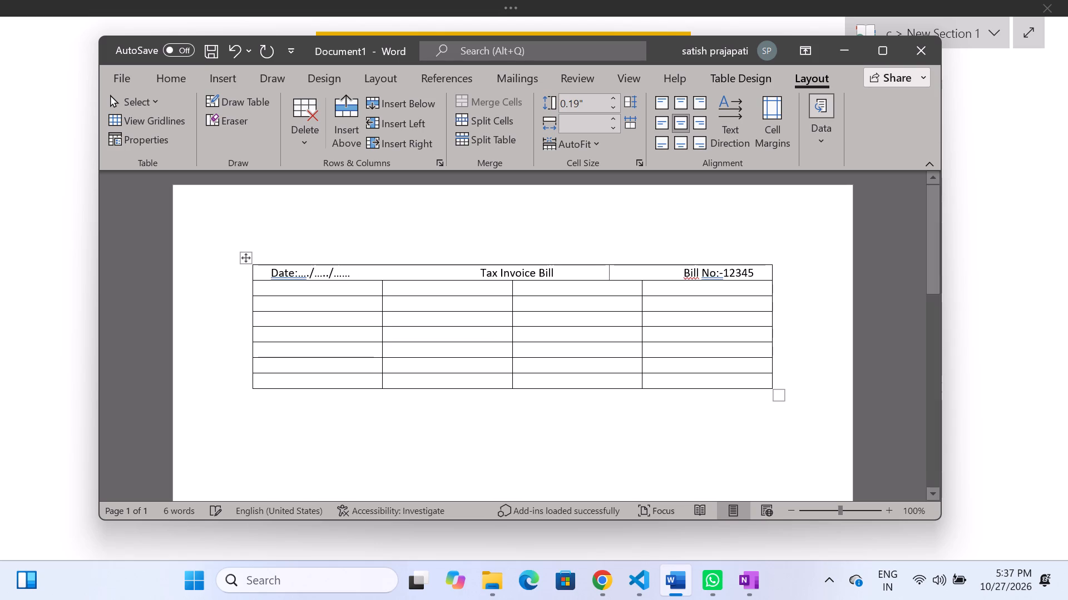
left_click(454, 274)
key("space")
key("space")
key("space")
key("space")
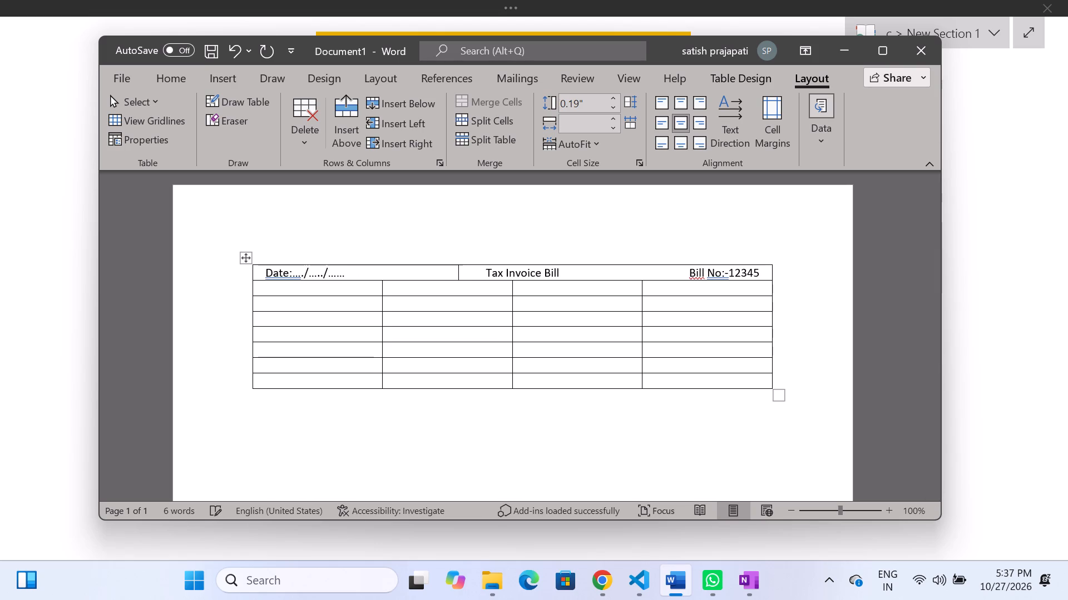
left_click(572, 276)
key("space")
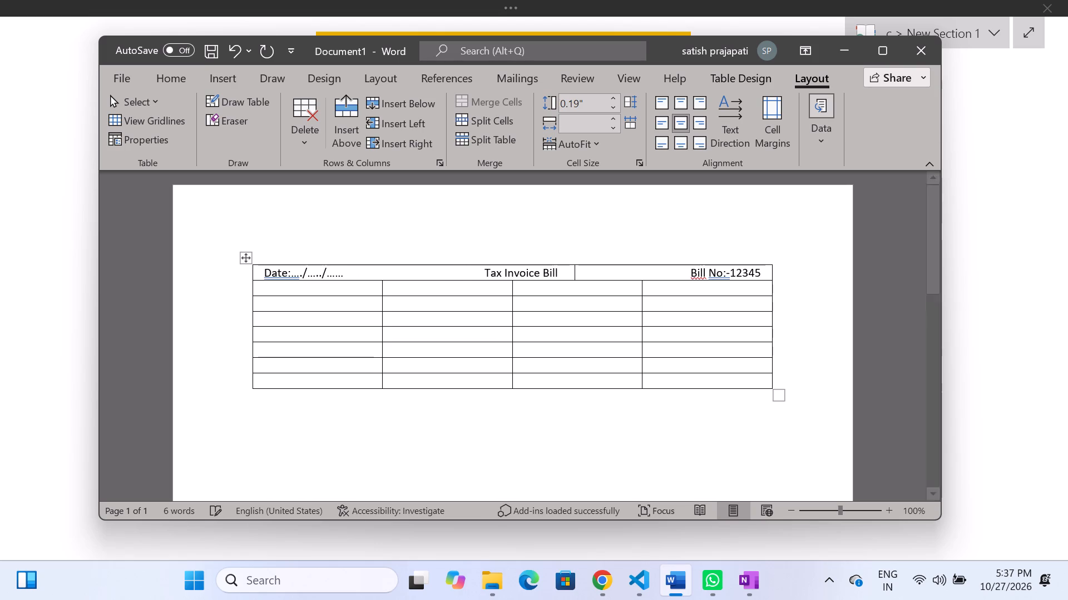
Add the line "STS Computer Education" beneath the title line in the merged first row, followed by a new blank line.
left_click(769, 273)
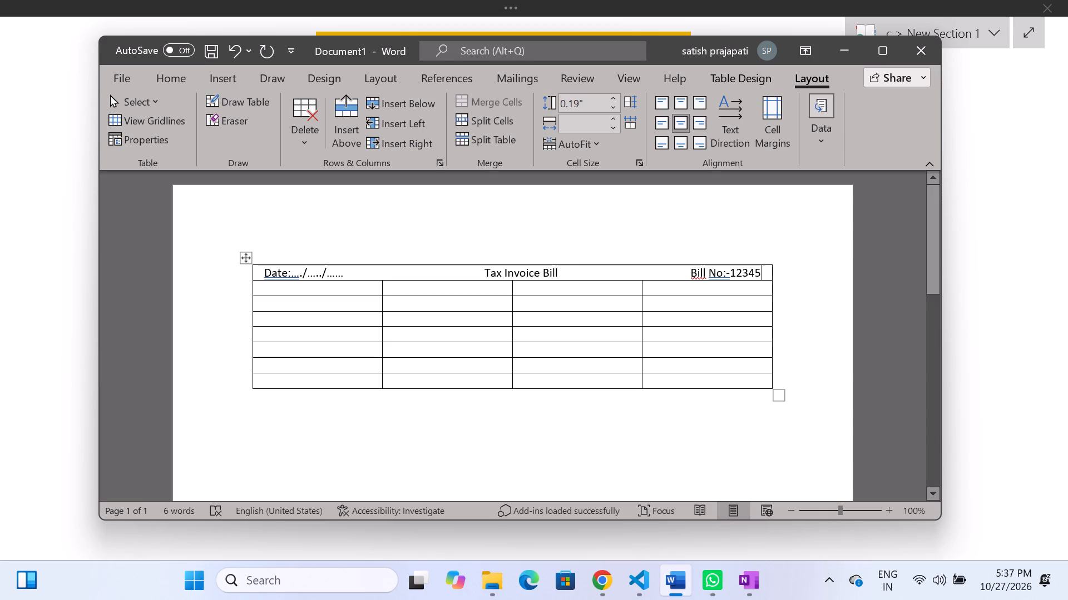
key("Return")
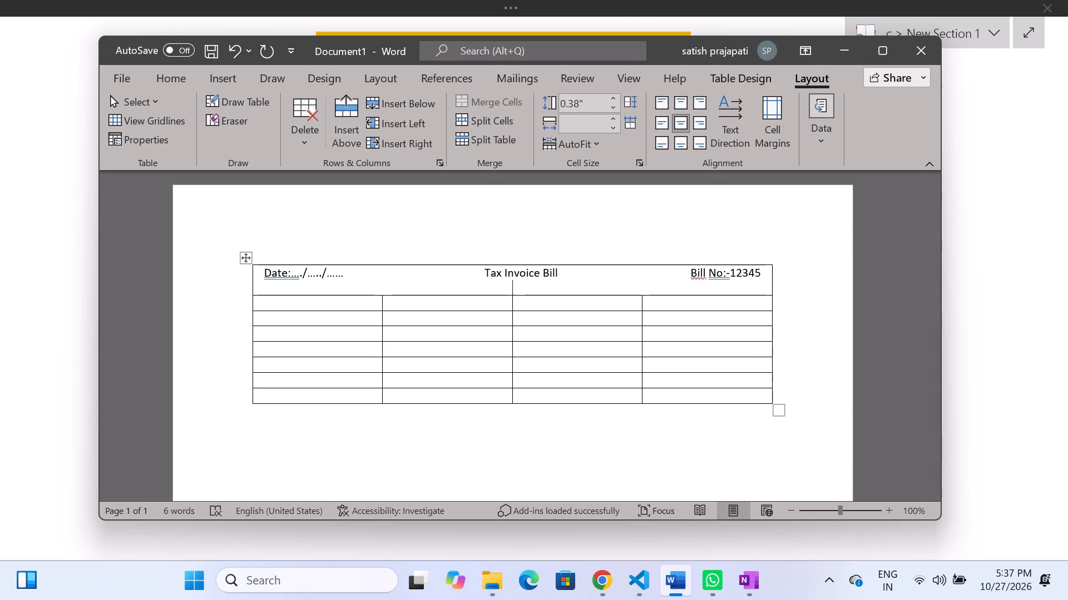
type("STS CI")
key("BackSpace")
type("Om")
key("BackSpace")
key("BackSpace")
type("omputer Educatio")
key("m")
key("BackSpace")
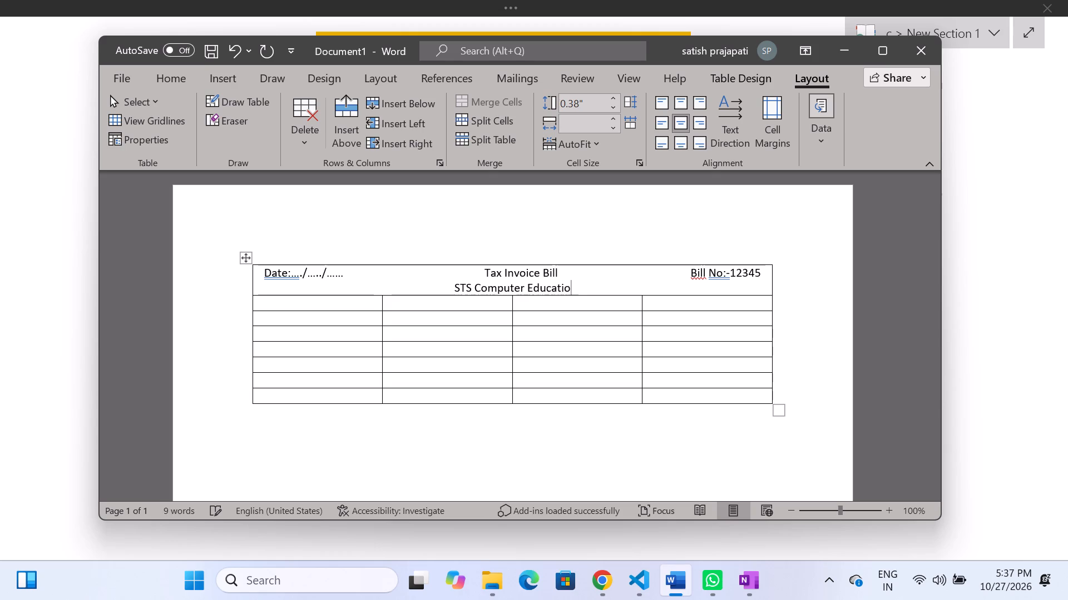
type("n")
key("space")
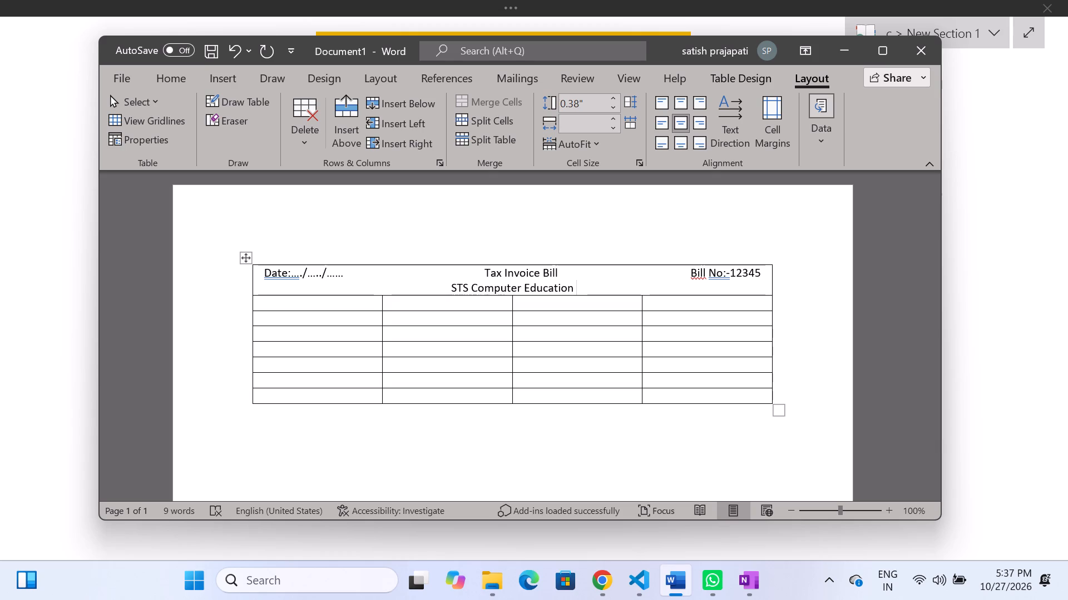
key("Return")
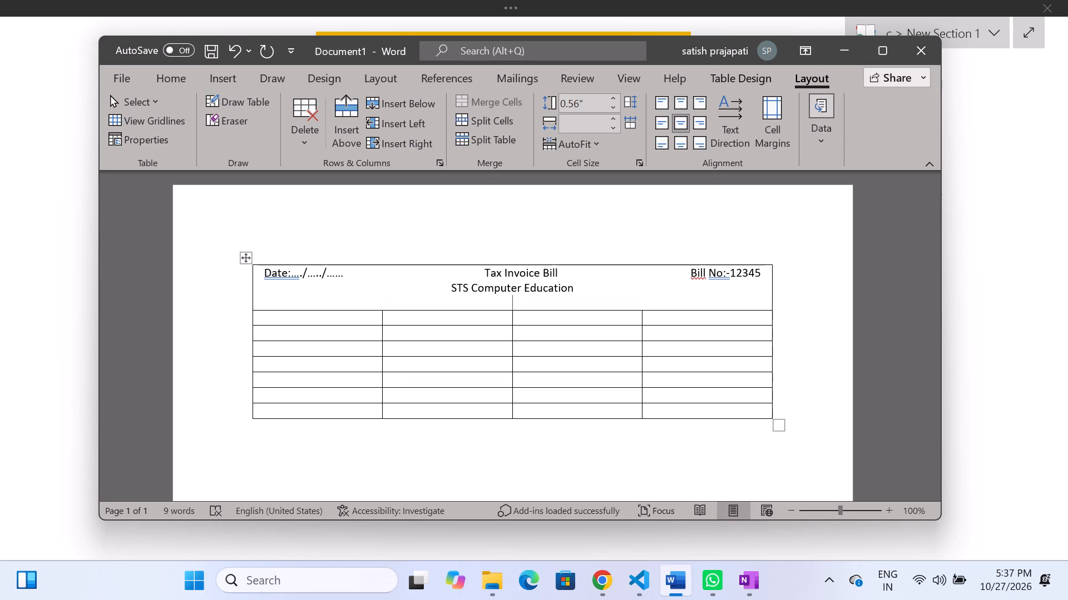
Add an "Address:-" line beneath "STS Computer Education" with the institute's street address ending in "Lucknow", and a blank line below it.
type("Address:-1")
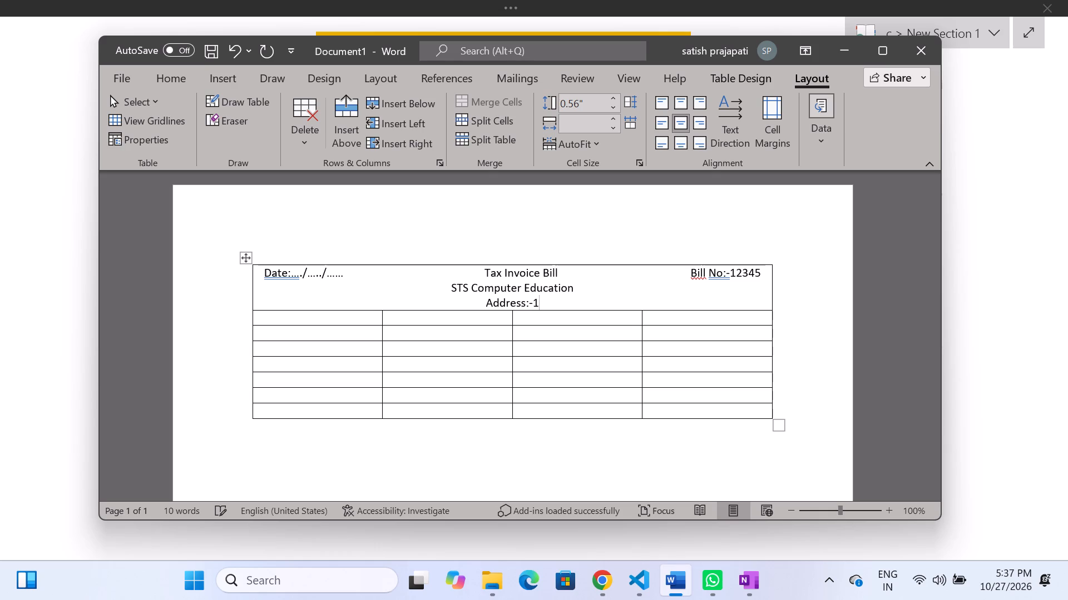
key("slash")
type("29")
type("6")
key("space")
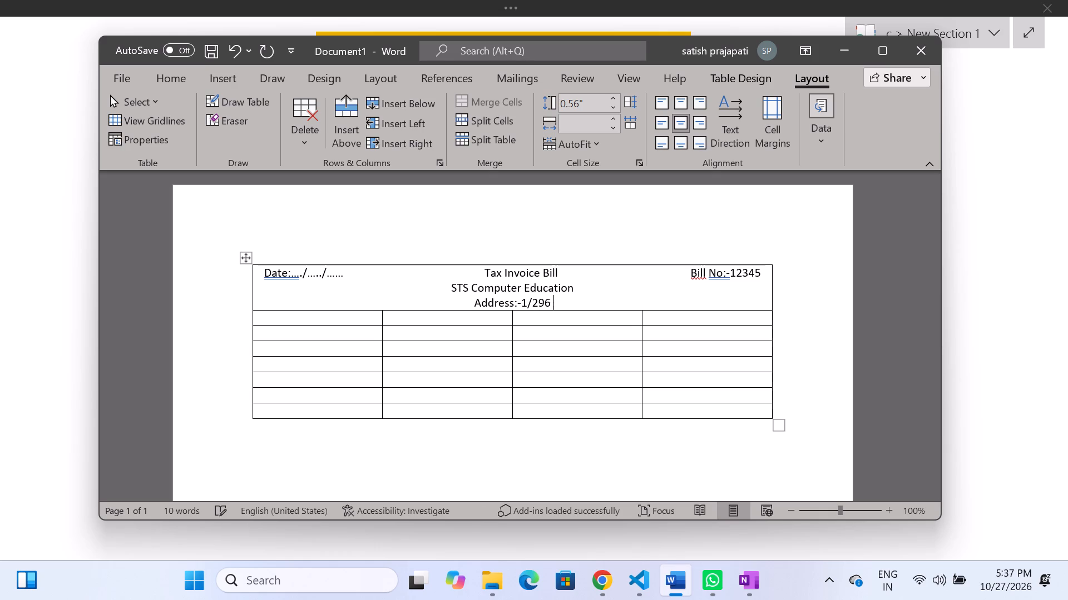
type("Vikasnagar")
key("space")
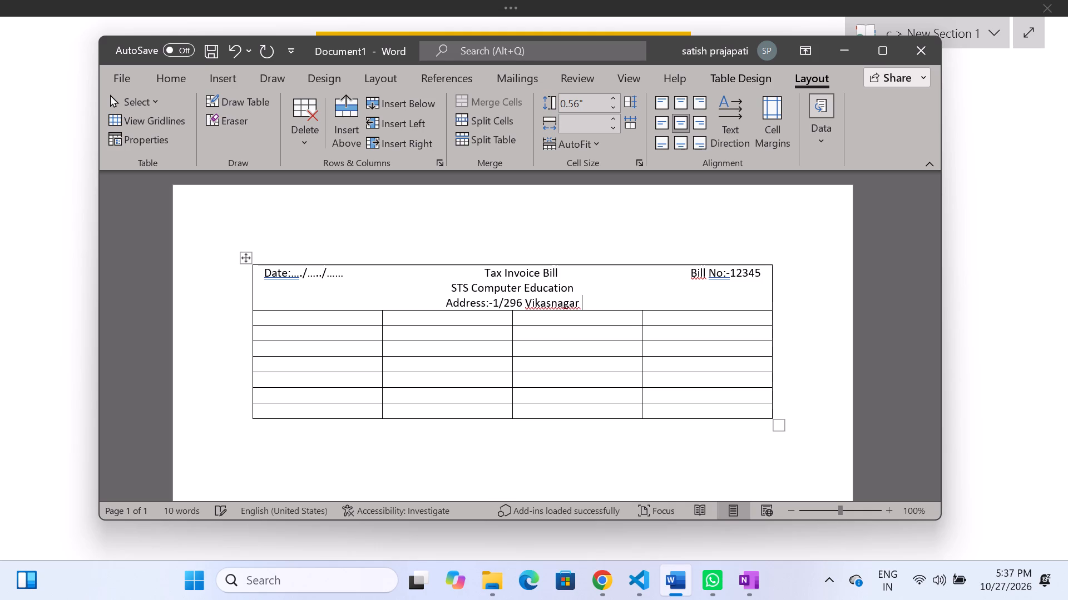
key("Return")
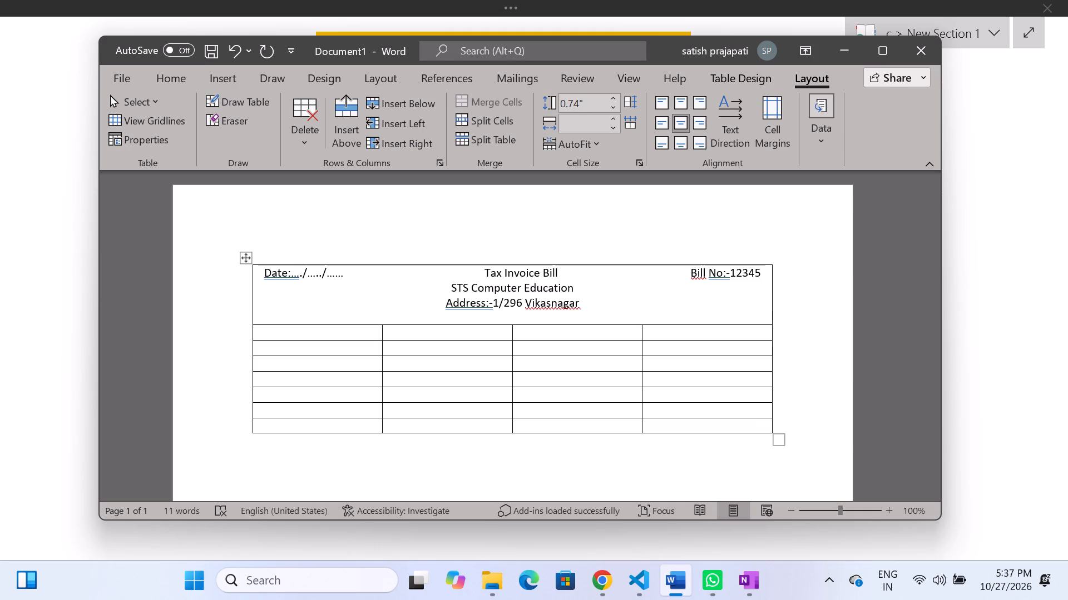
left_click(612, 306)
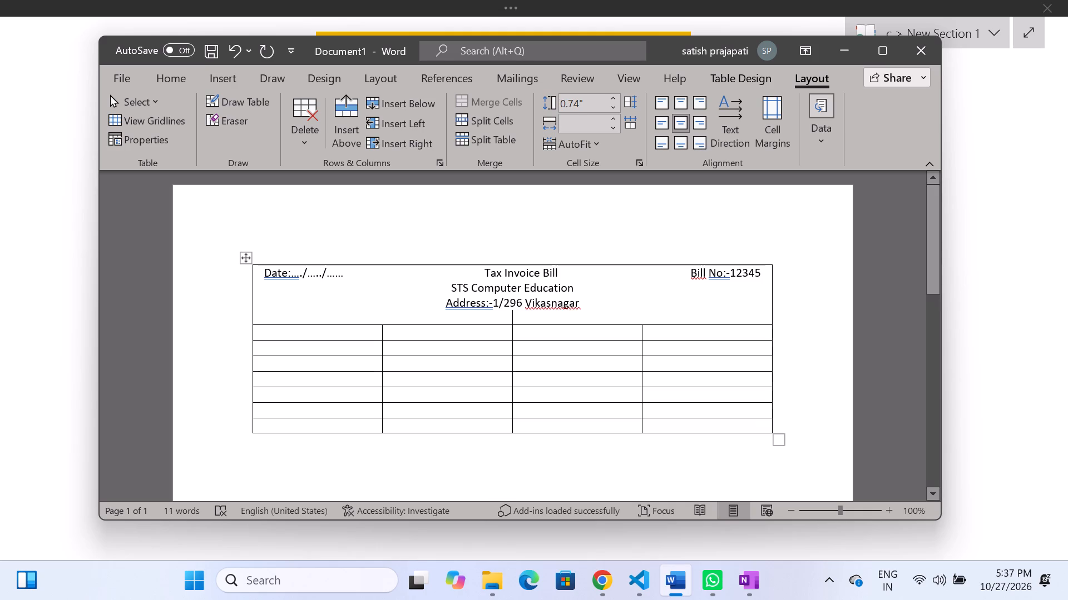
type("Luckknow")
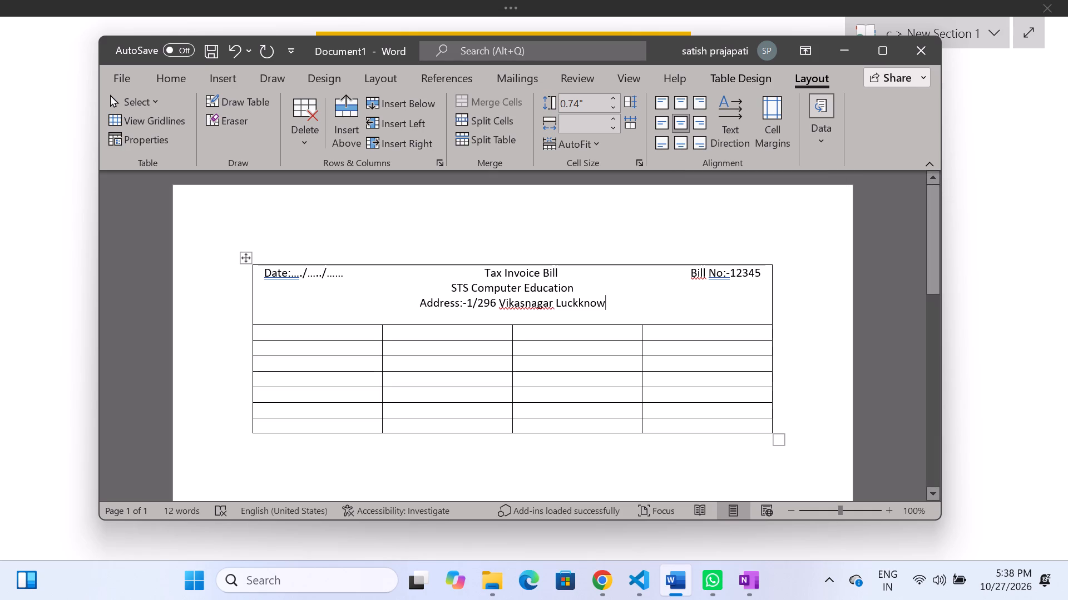
left_click(582, 299)
key("BackSpace")
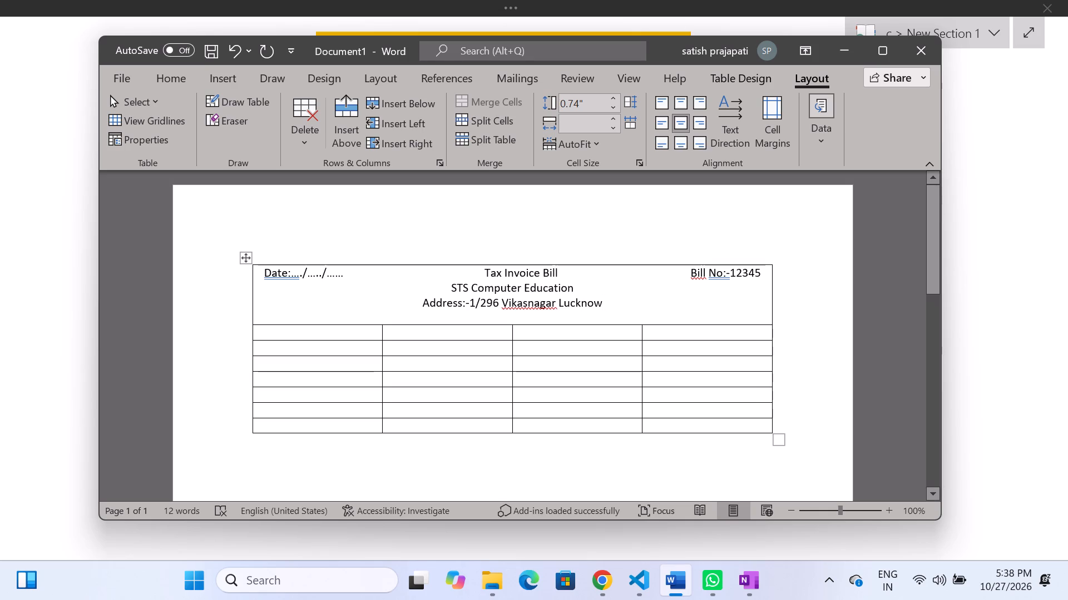
Insert a new line directly below the address line reading "Uttar Pradesh Pin :".
left_click(620, 302)
key("Return")
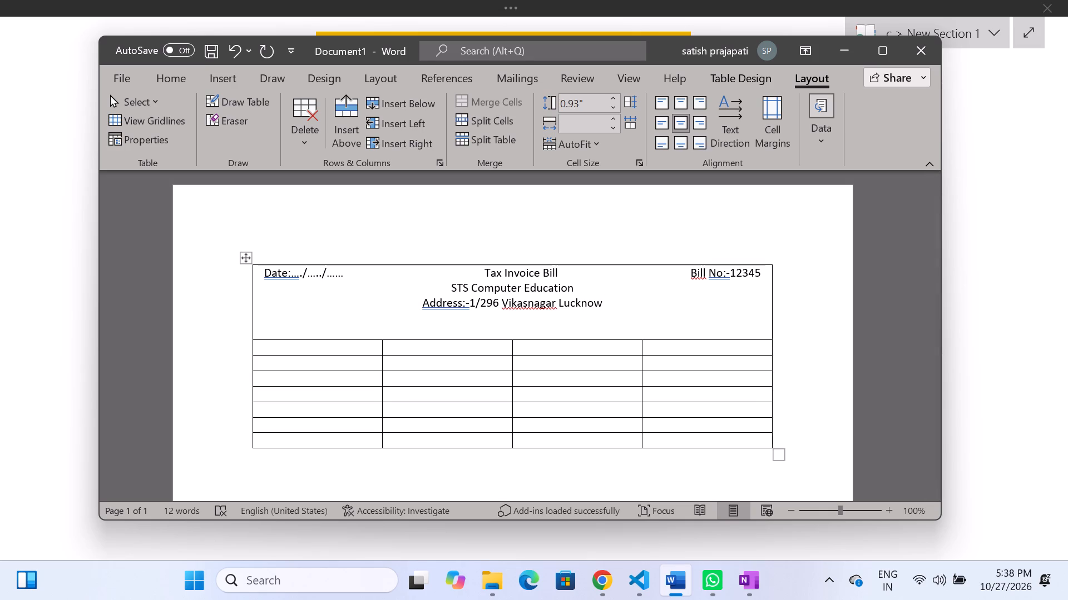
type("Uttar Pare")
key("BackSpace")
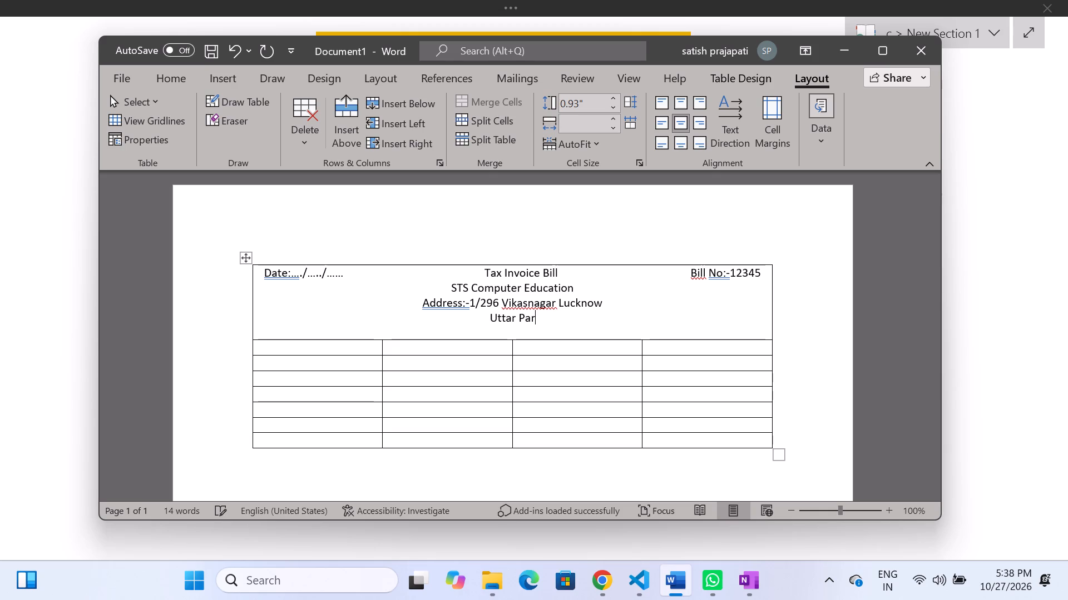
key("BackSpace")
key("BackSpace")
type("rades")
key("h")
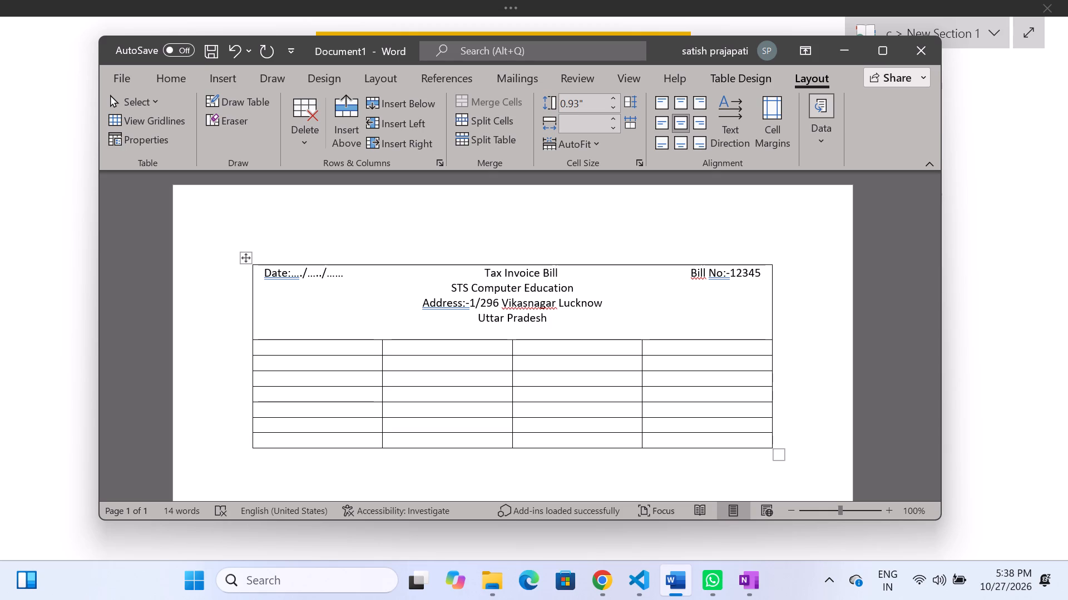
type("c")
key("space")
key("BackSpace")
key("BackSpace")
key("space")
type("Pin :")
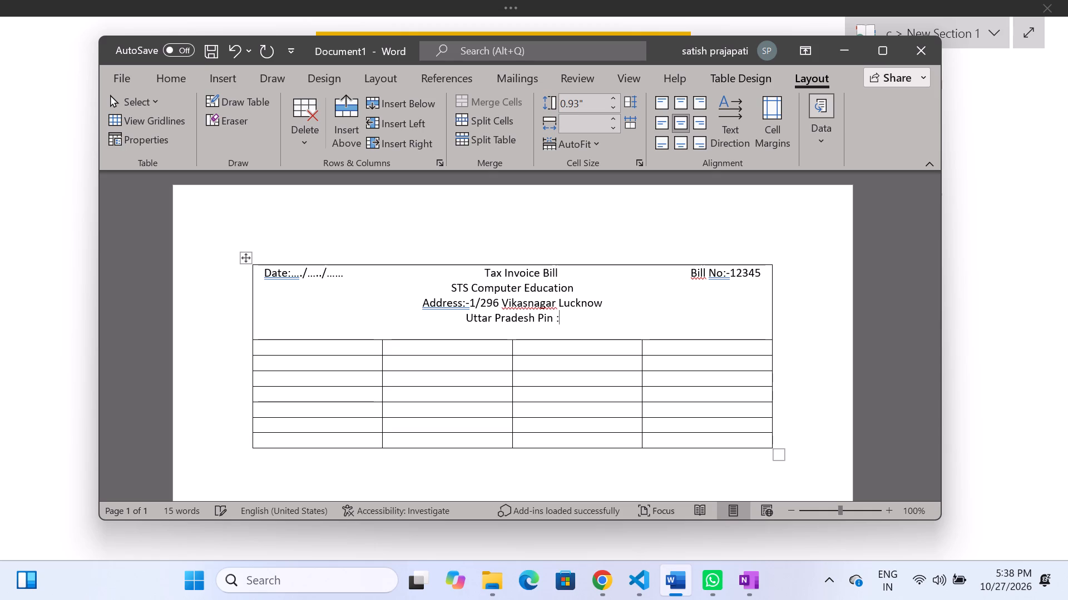
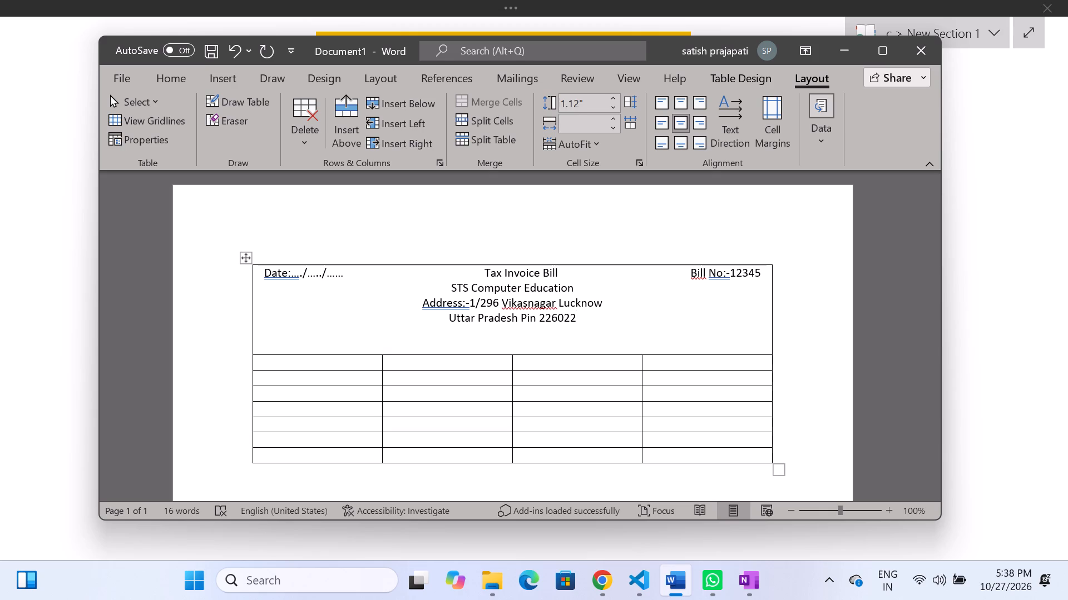
Add "Name:-" followed by a long dotted blank on the line below the "Uttar Pradesh Pin" line.
type("Name")
type(":-")
key("period")
key("period")
key("period")
key("period")
key("period")
key("period")
key("period")
key("period")
key("period")
key("period")
key("period")
key("period")
key("period")
key("period")
key("period")
key("period")
key("period")
key("period")
key("period")
key("period")
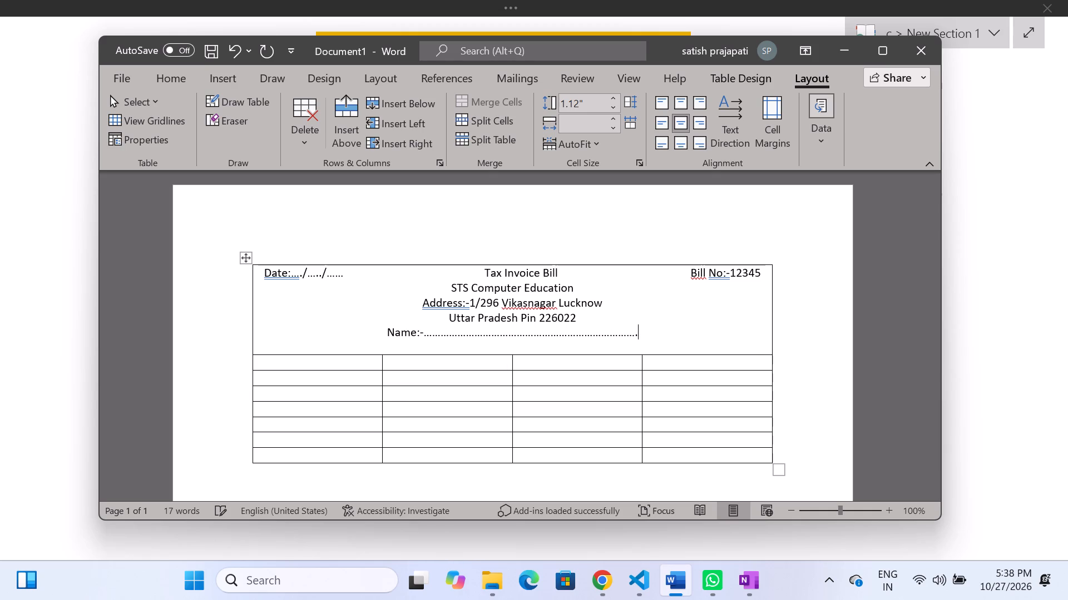
Append a "Date:" field with dotted blanks separated by slashes after the name blank.
type("Date")
type(":...../......./.......")
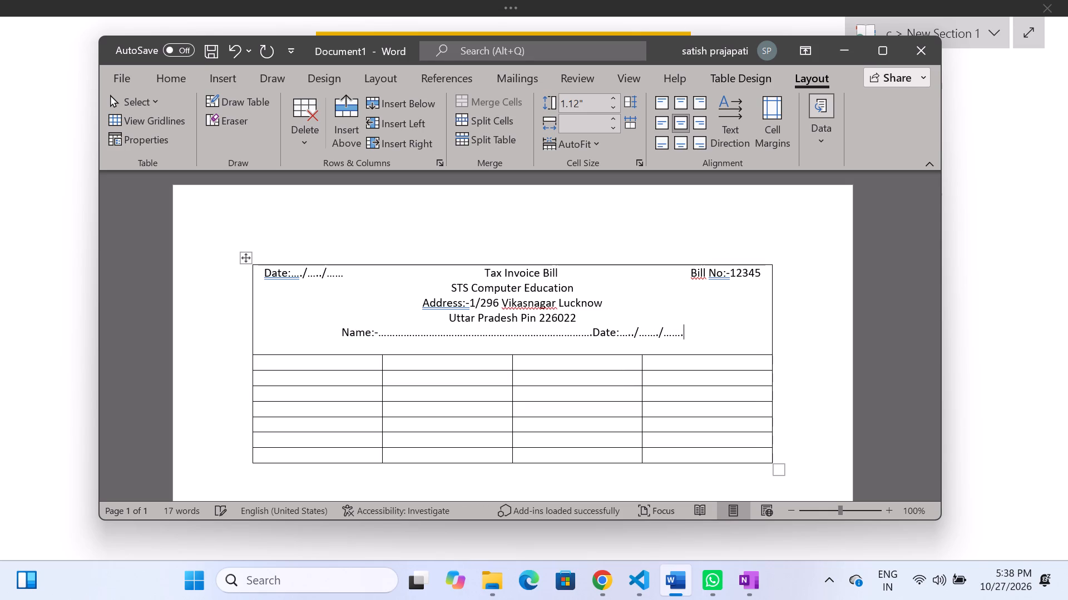
Start a new line beneath the name line with "Address:" followed by a dotted blank for the customer's address.
key("Return")
type("Ad")
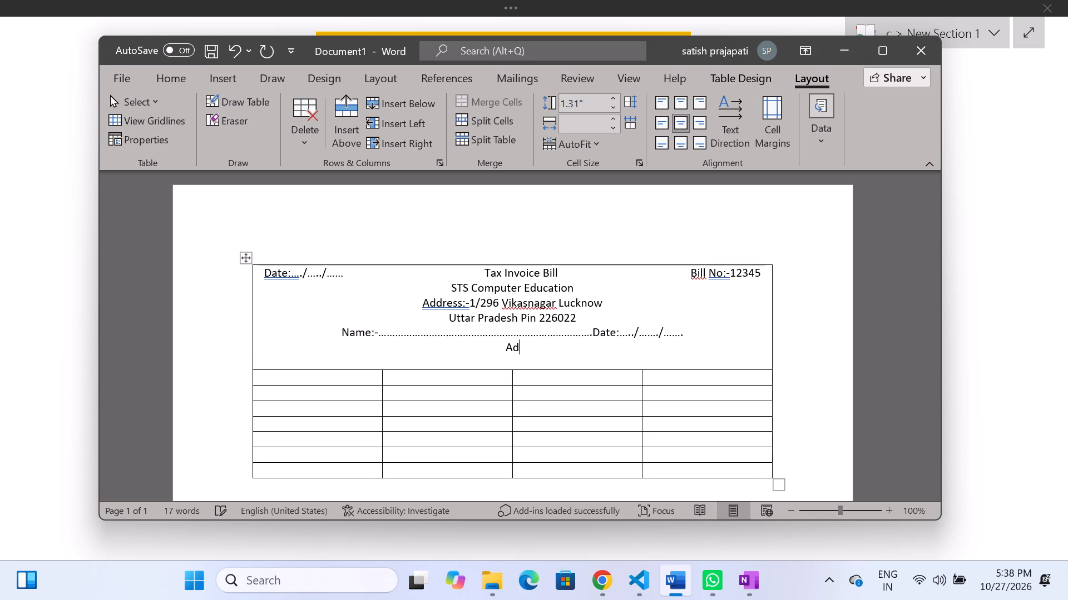
type("dressL")
key("BackSpace")
key("shift+colon")
type(".....")
Append "Mob No:" with its own dotted blank after the customer address blank, trimming the surplus dots at its end.
type(".Mob No")
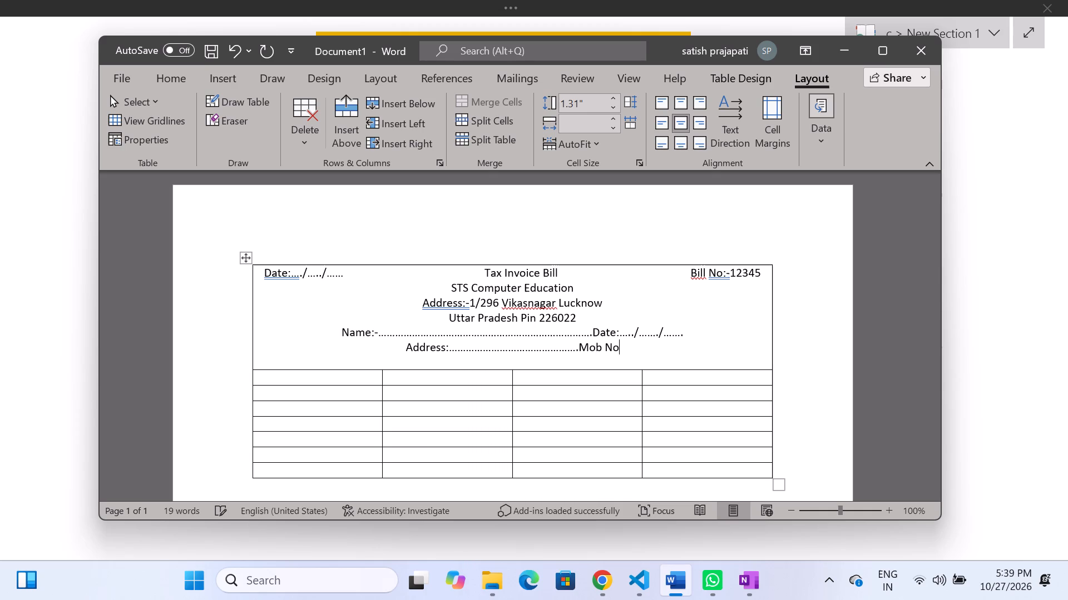
type(":..")
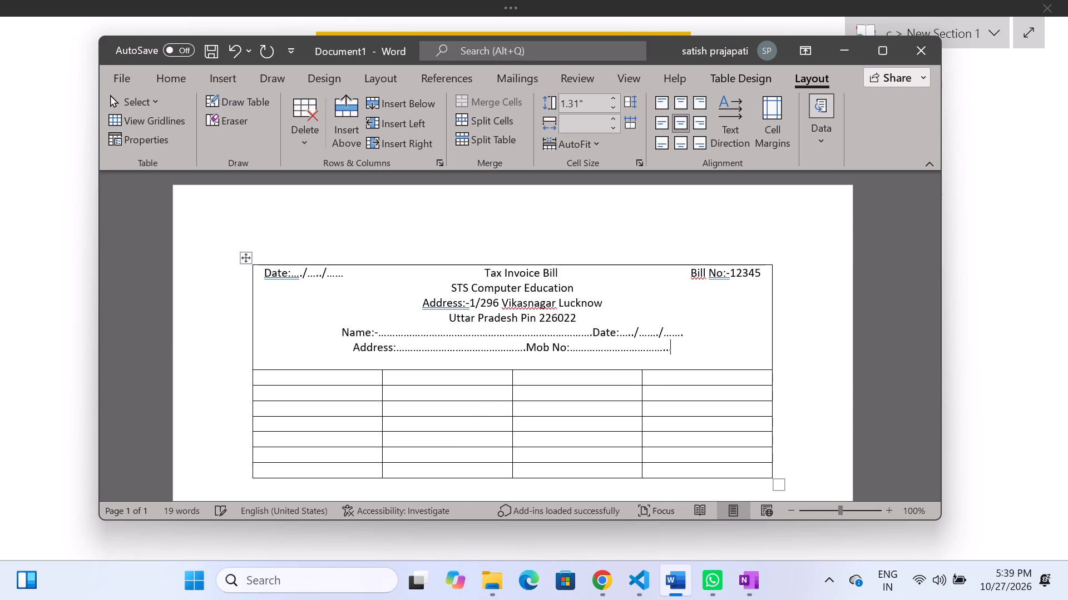
type("....")
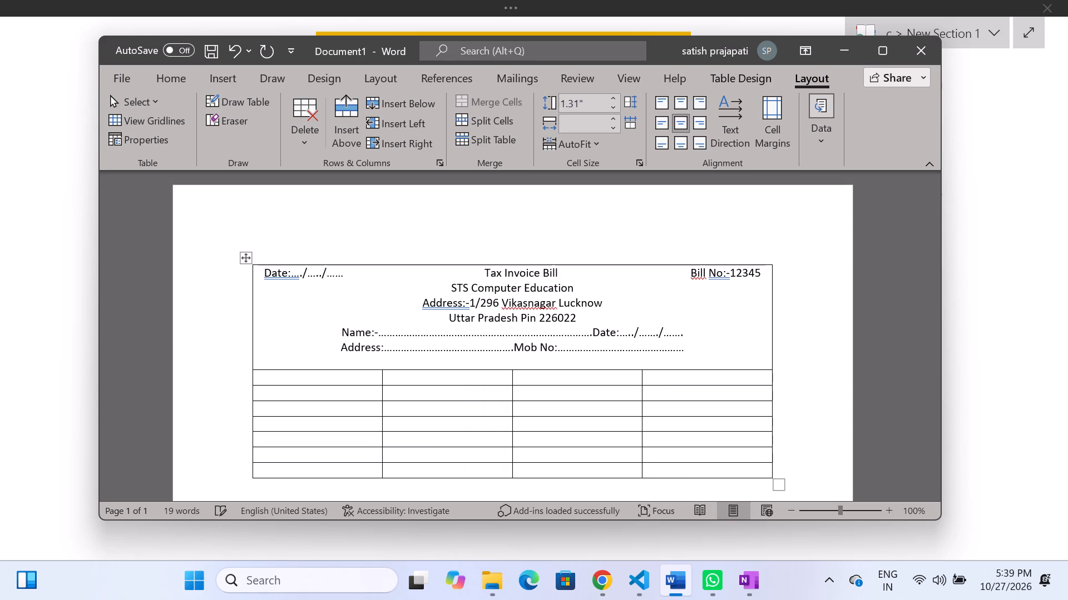
key("BackSpace")
key("BackSpace")
key("BackSpace")
key("BackSpace")
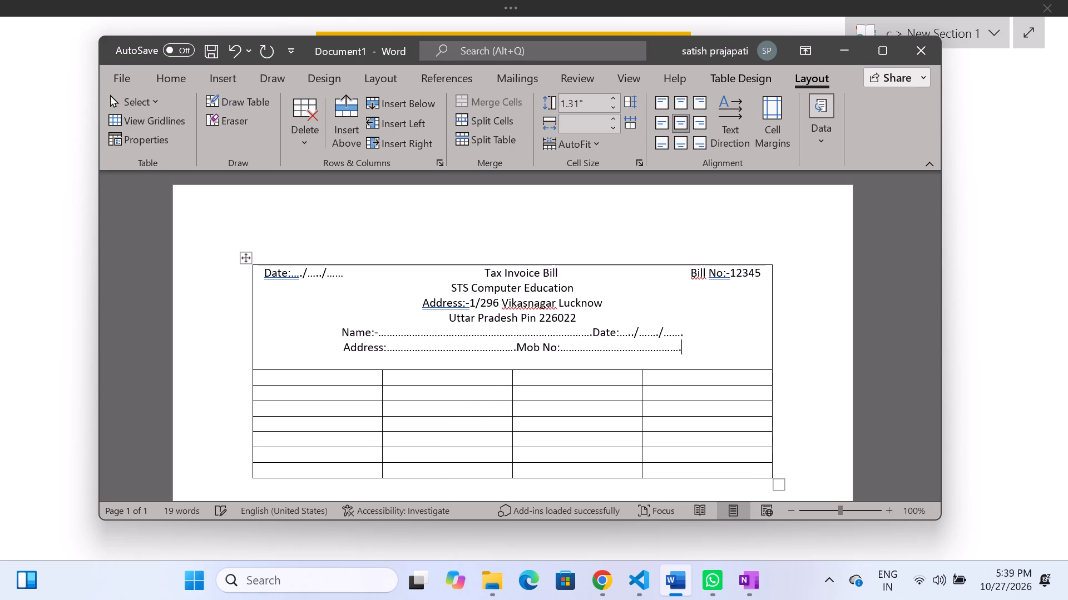
key("BackSpace")
key("BackSpace")
key("BackSpace")
key("BackSpace")
key("BackSpace")
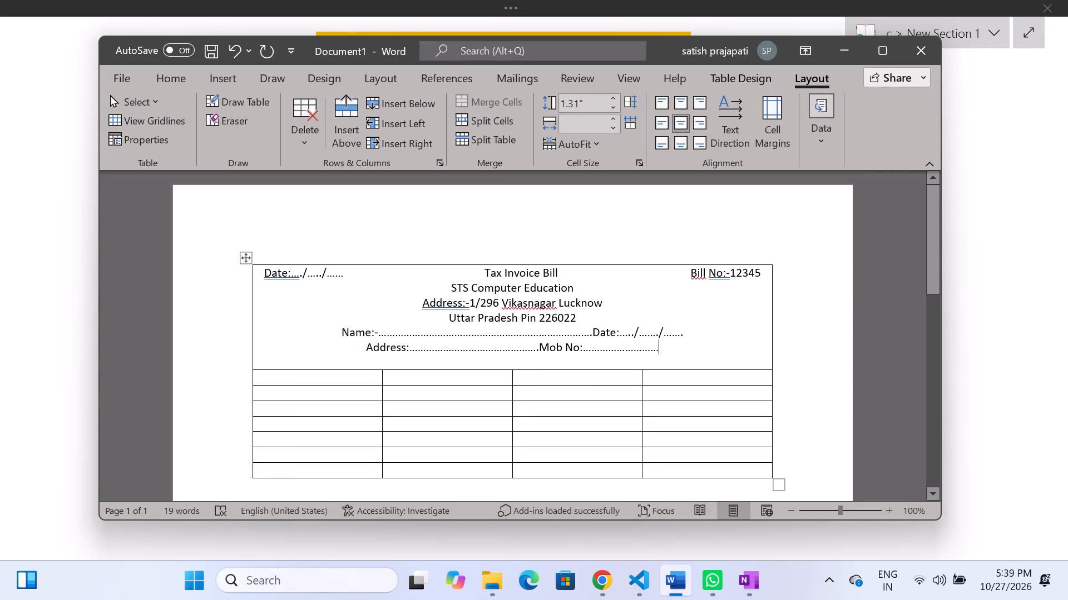
Lengthen the dotted blank after the customer "Address:" label so the line matches the name line's width.
left_click(491, 349)
type(".................")
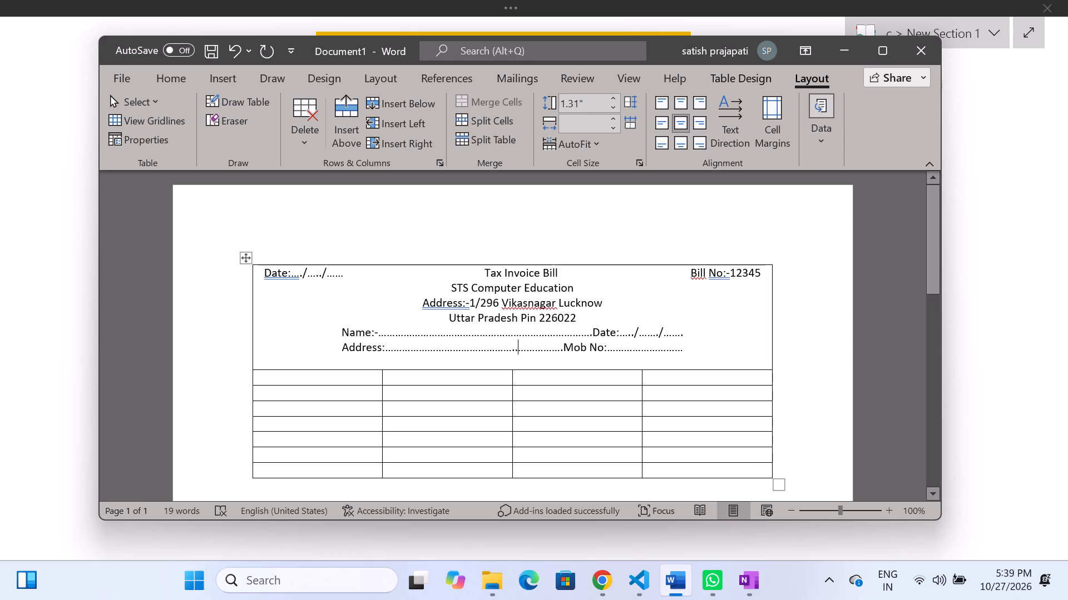
Format the "STS Computer Education" line in bold Algerian at size 26.
left_click_drag(448, 288, 542, 286)
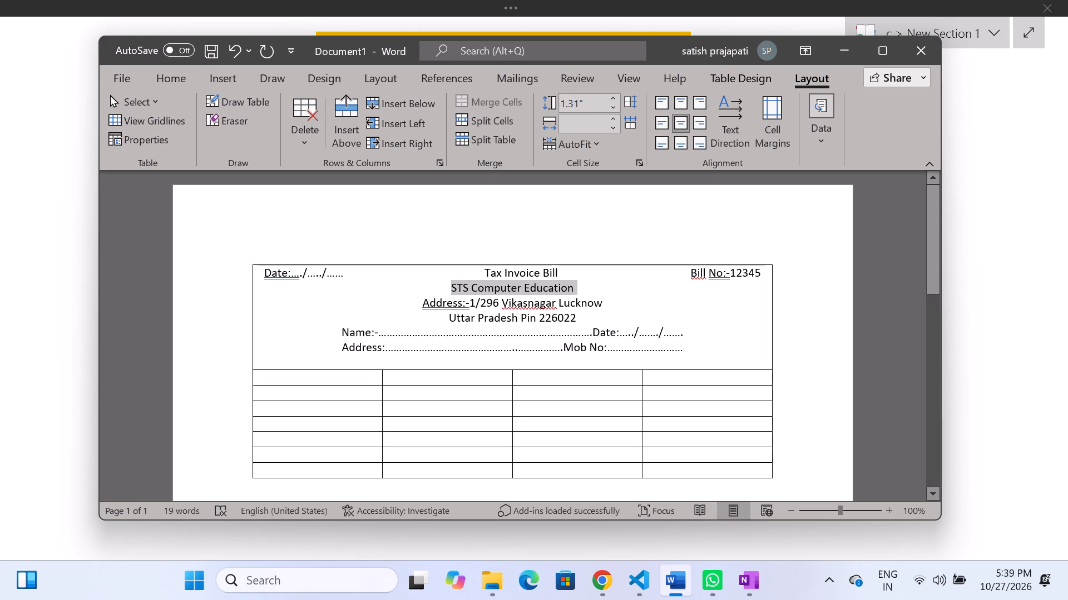
left_click_drag(542, 286, 560, 286)
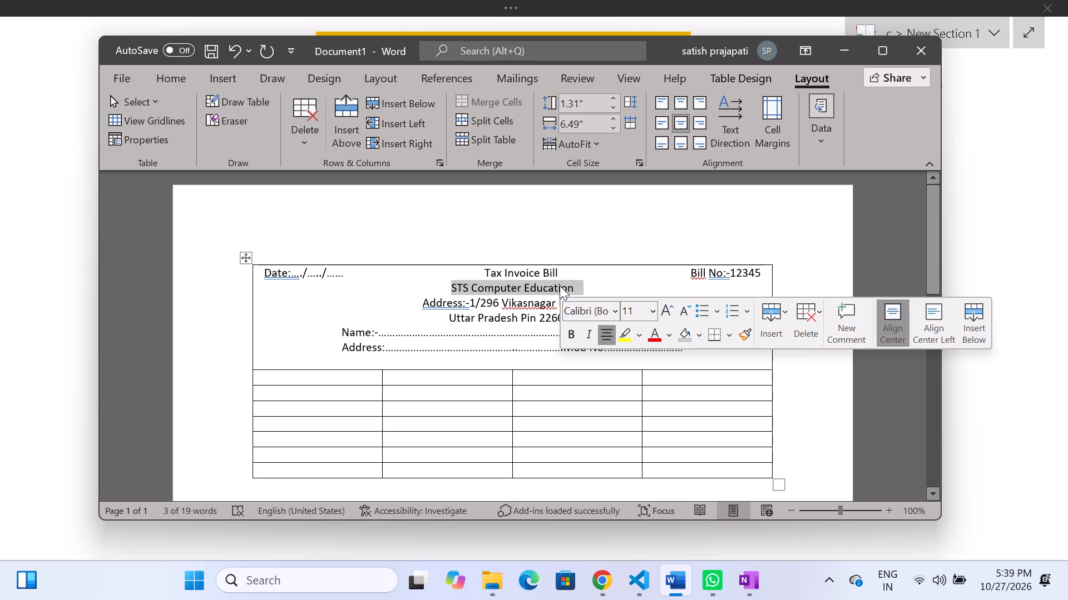
left_click(169, 78)
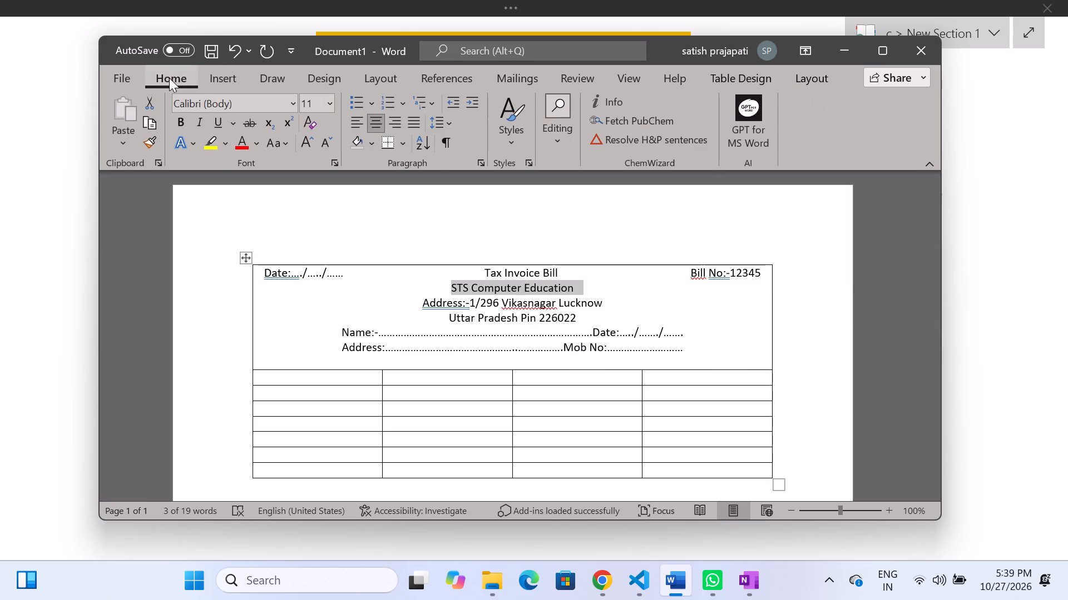
left_click(291, 103)
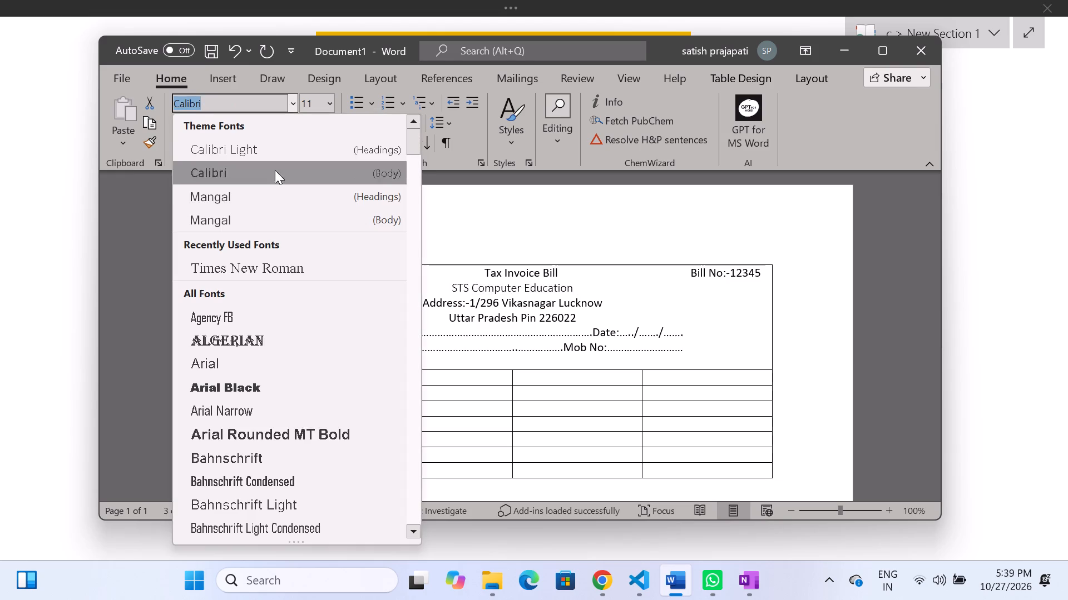
left_click(219, 333)
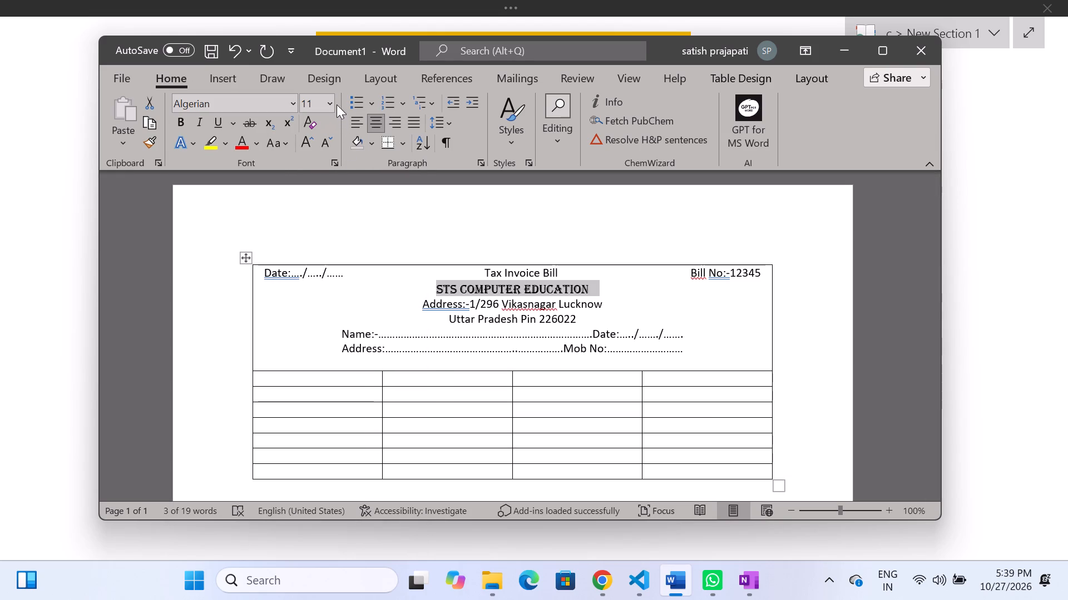
triple_click(305, 138)
triple_click(305, 138)
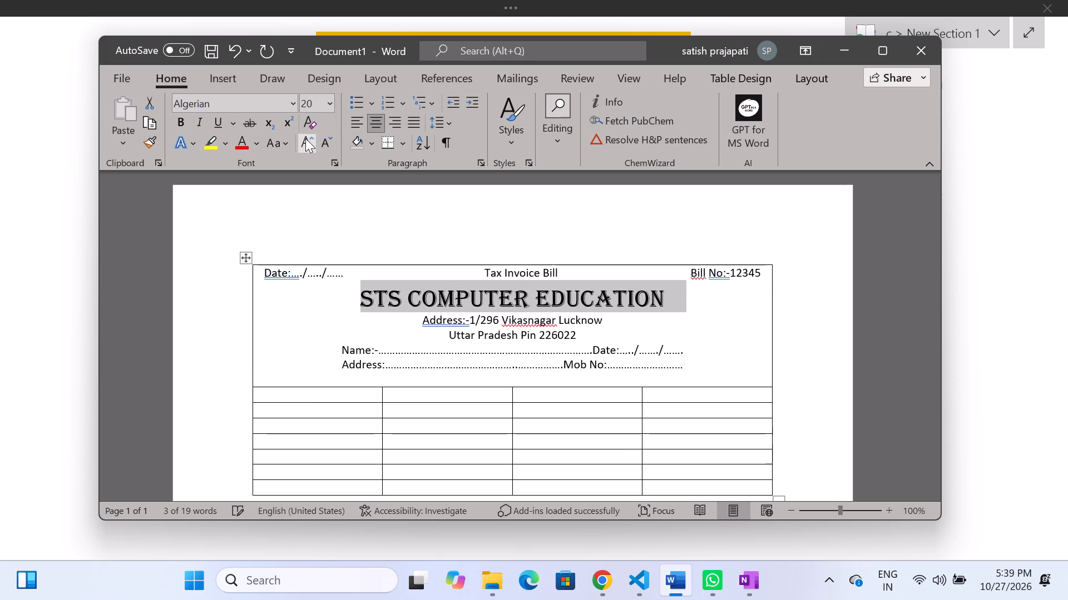
left_click(305, 138)
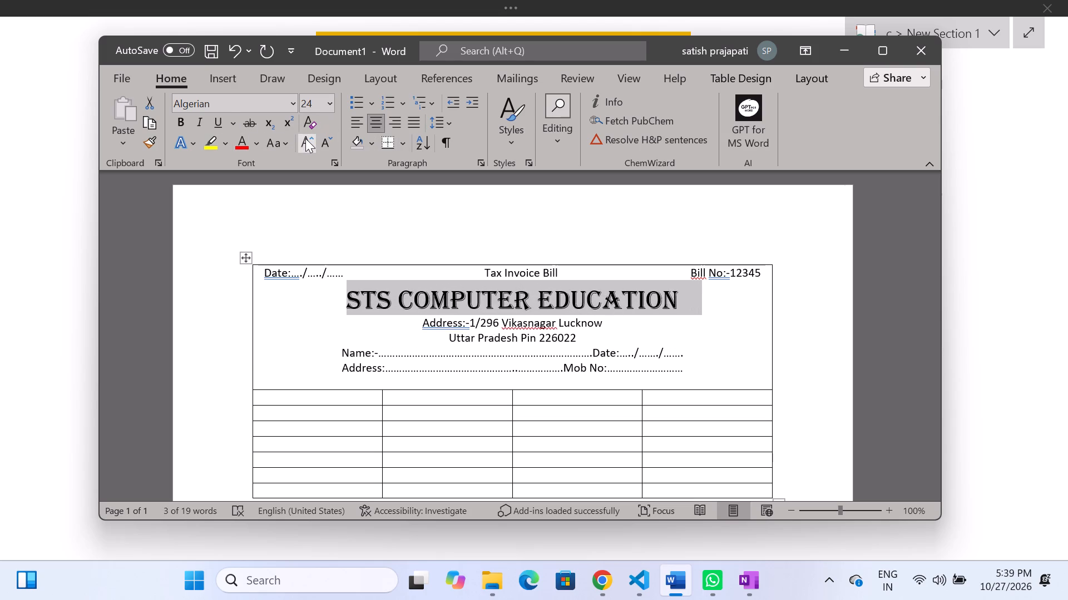
left_click(305, 138)
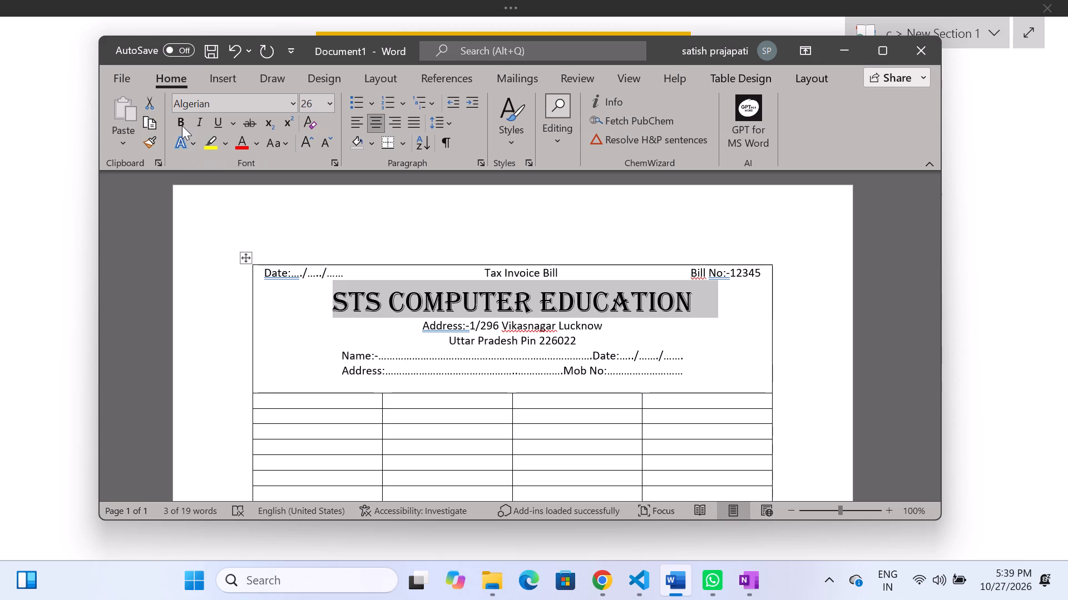
left_click(182, 126)
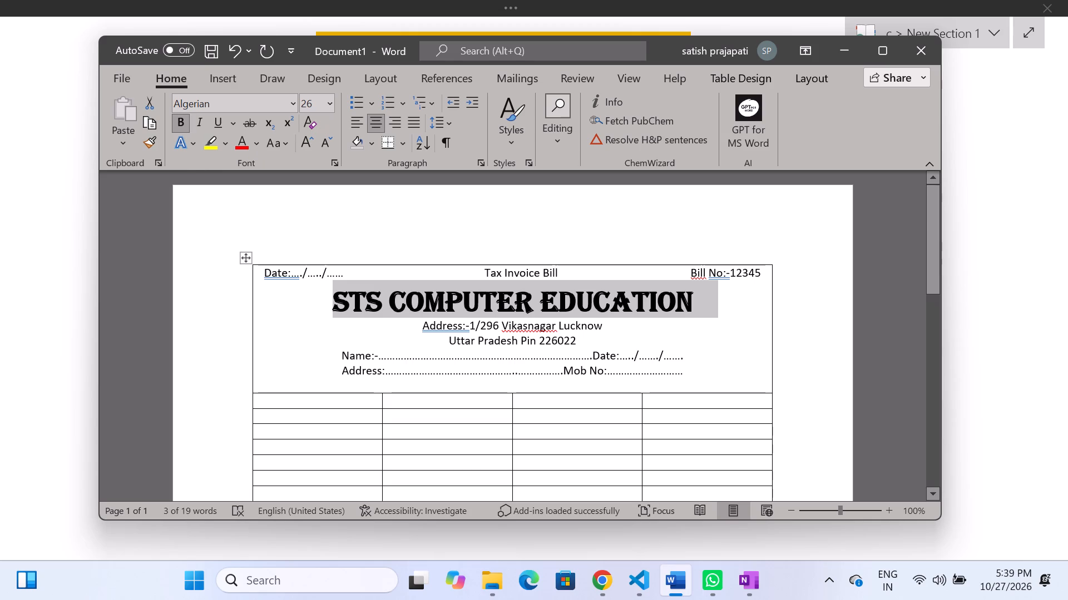
Make the institute's address line and the "Uttar Pradesh Pin" line bold in Times New Roman.
left_click_drag(585, 336, 446, 329)
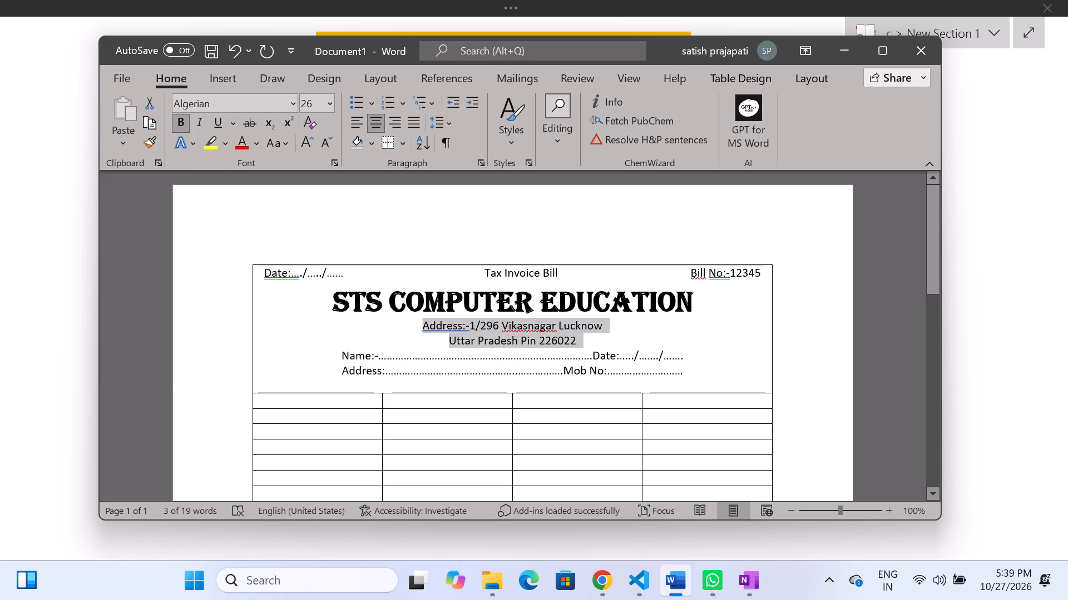
left_click_drag(446, 329, 435, 329)
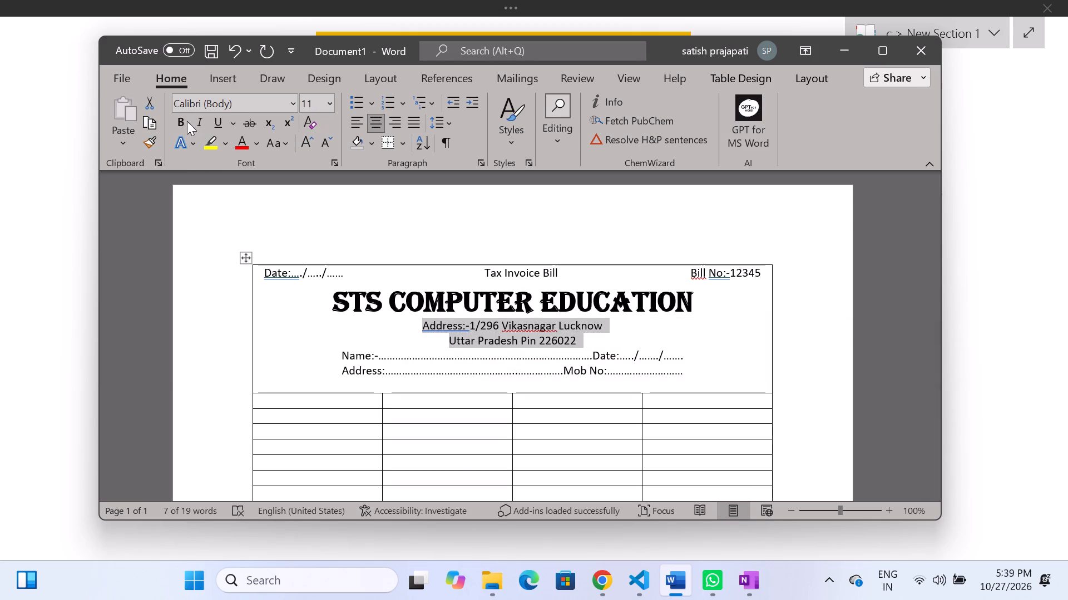
left_click(184, 122)
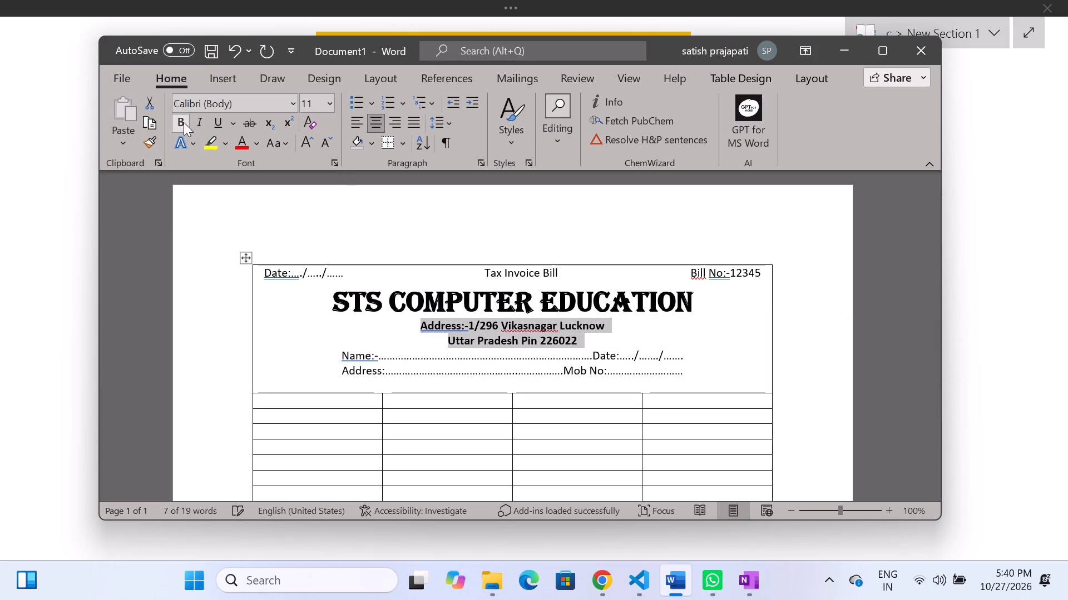
left_click(293, 104)
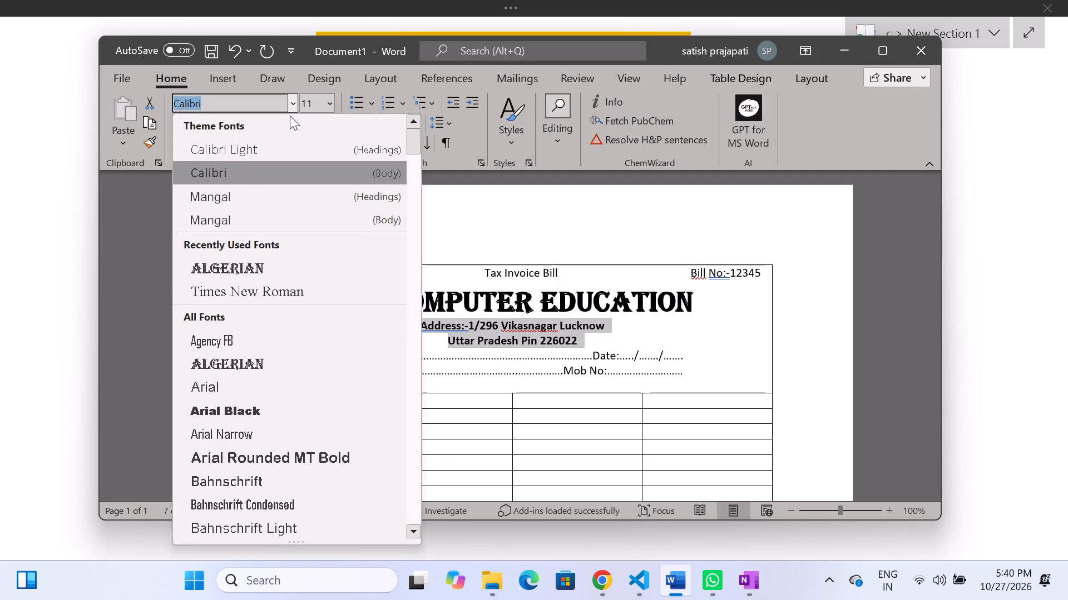
left_click(248, 297)
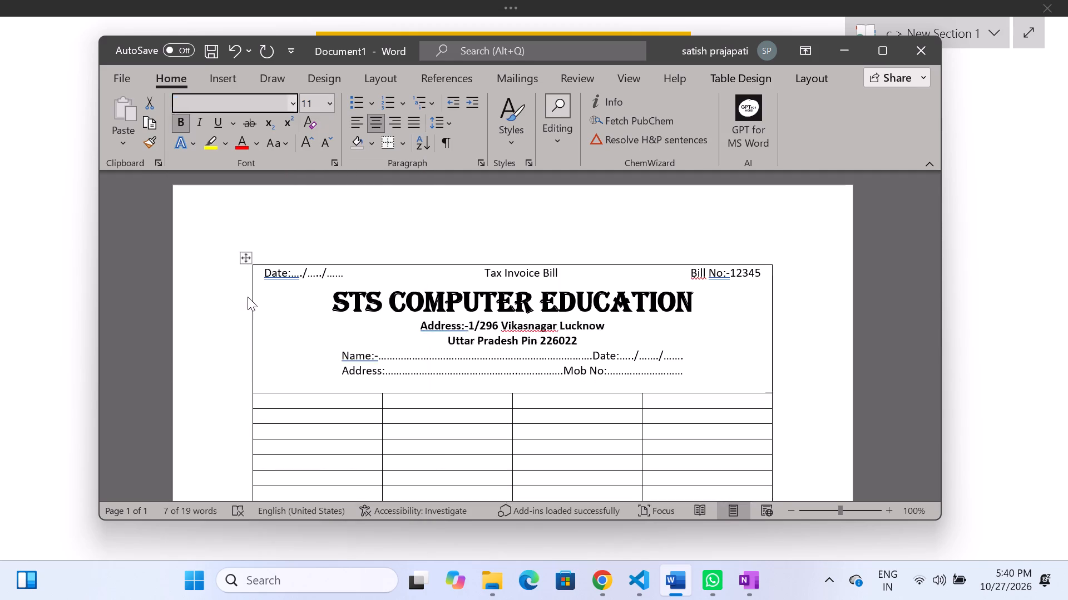
Set the first line with the date, "Tax Invoice Bill" and bill number to Times New Roman.
left_click_drag(264, 274, 778, 270)
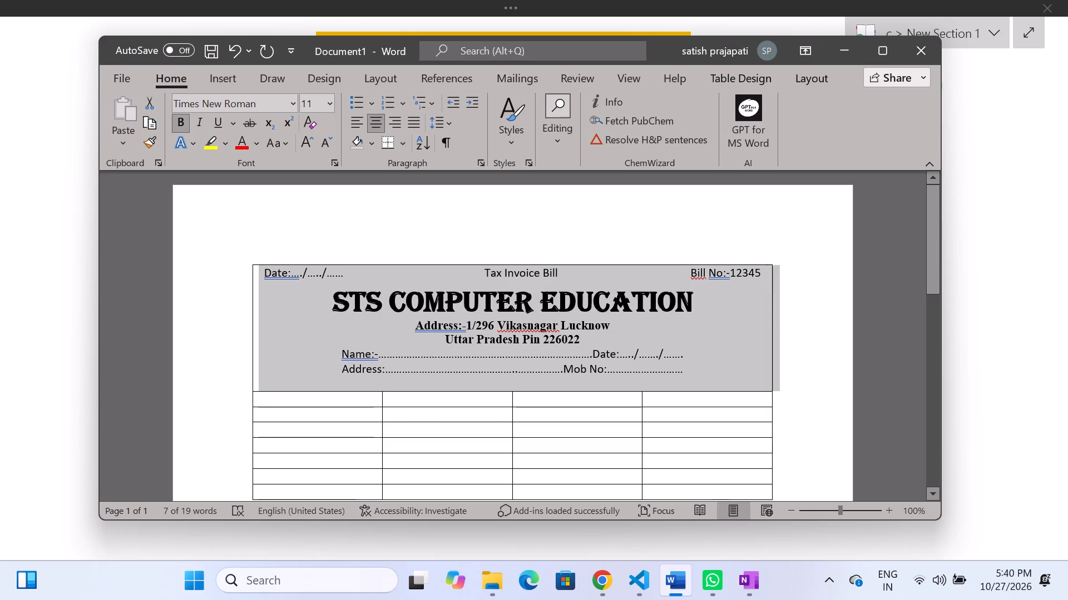
left_click_drag(778, 270, 719, 272)
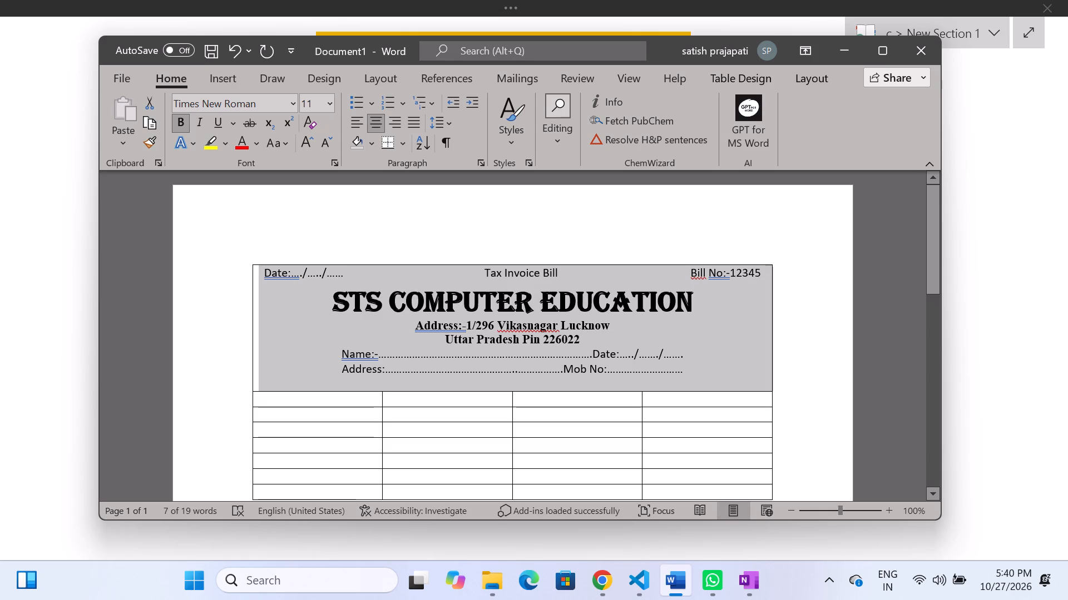
left_click_drag(719, 272, 763, 273)
left_click(763, 273, "shift")
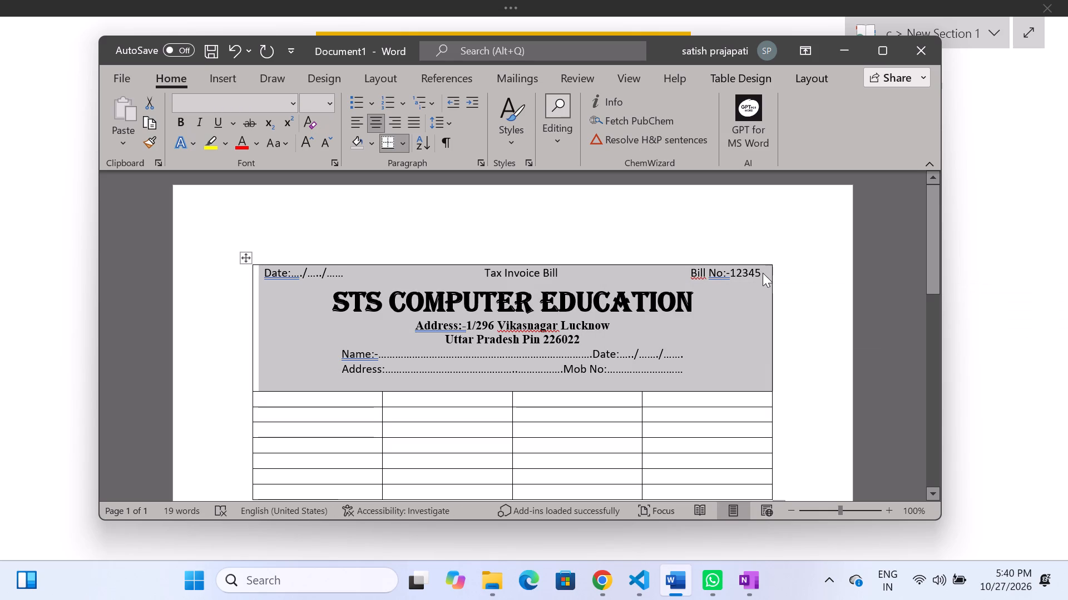
left_click(763, 273)
left_click_drag(759, 272, 264, 275)
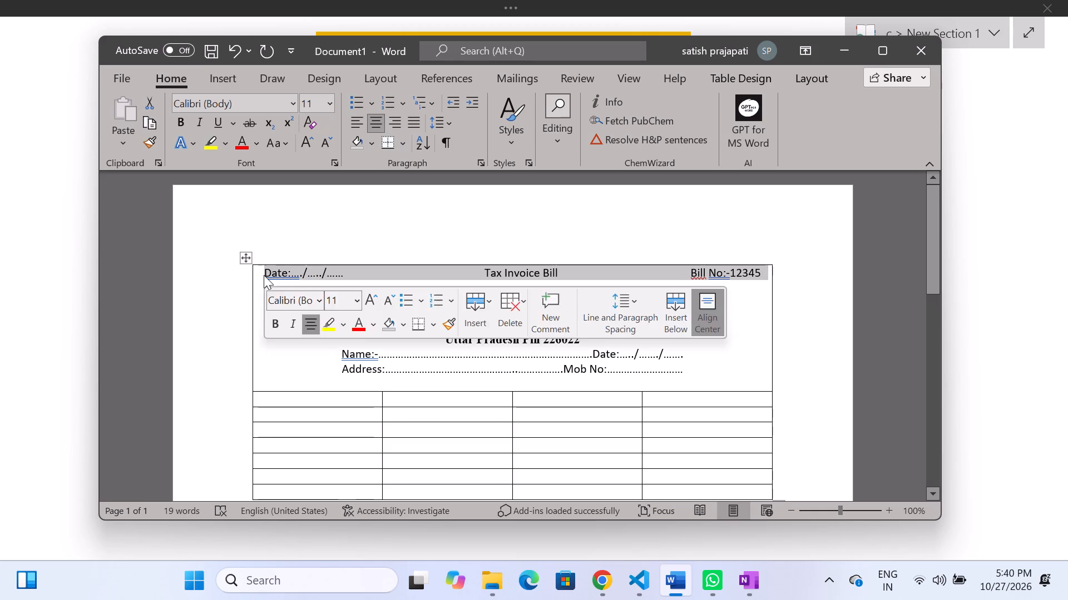
left_click(291, 102)
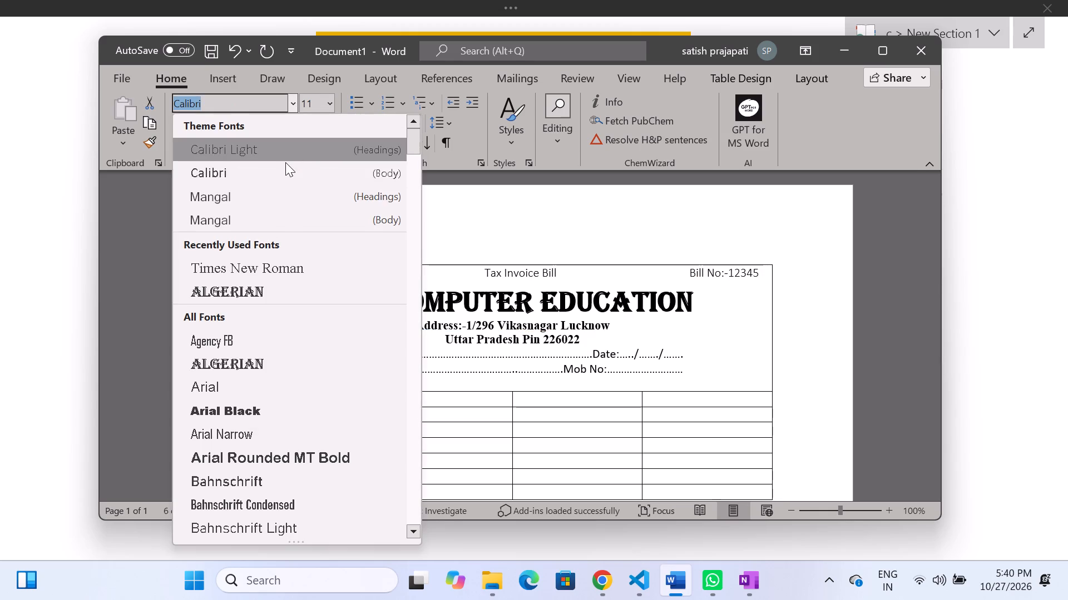
left_click(252, 278)
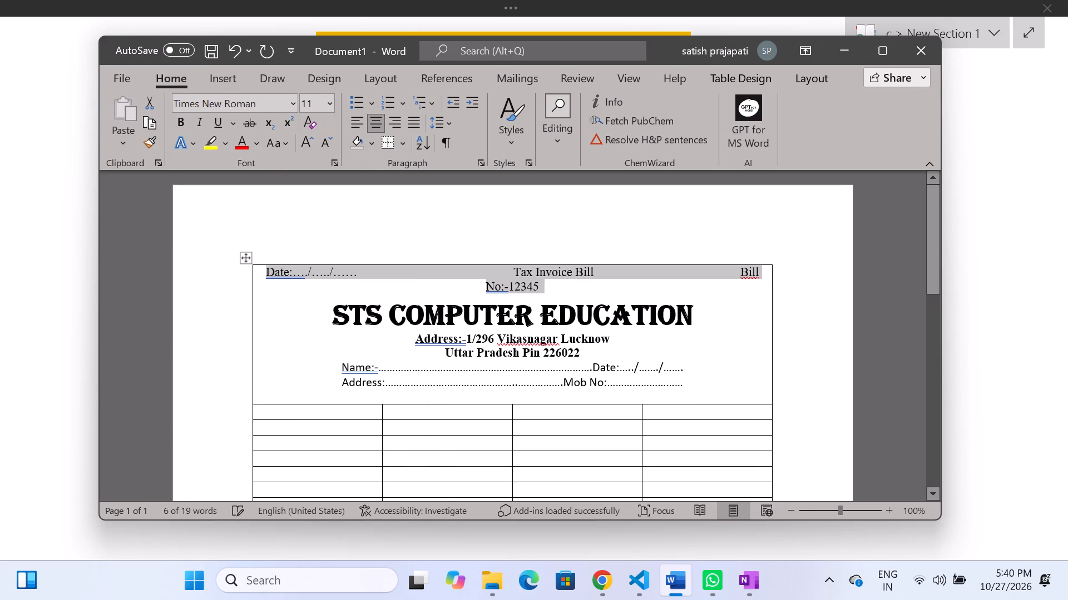
Reduce the blank spacing on both sides of "Tax Invoice Bill" so the date, title and bill number fit on one line.
left_click(436, 282)
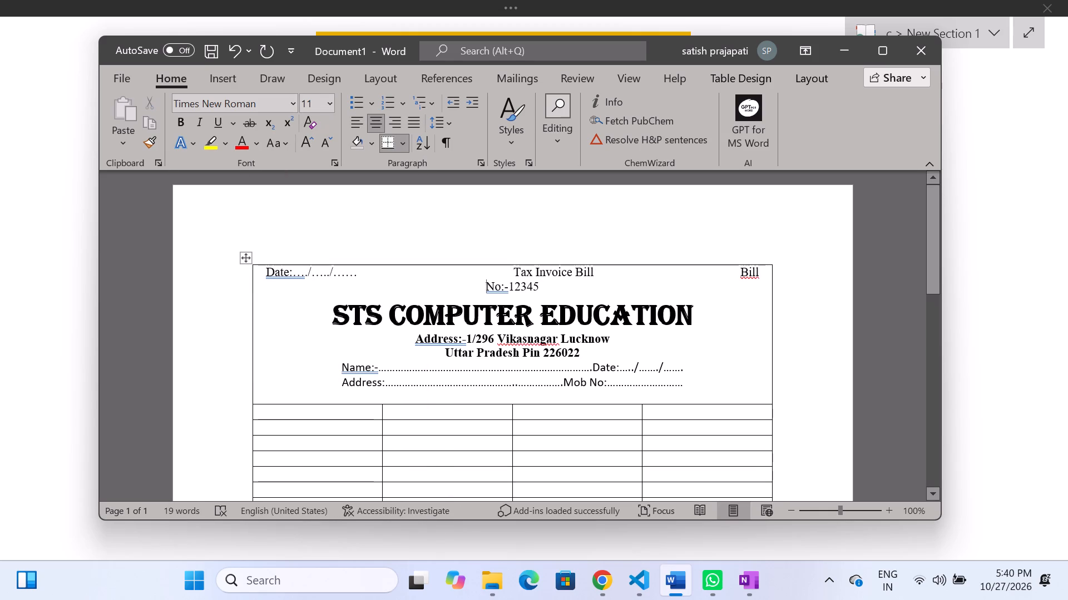
left_click(475, 277)
key("BackSpace")
key("BackSpace")
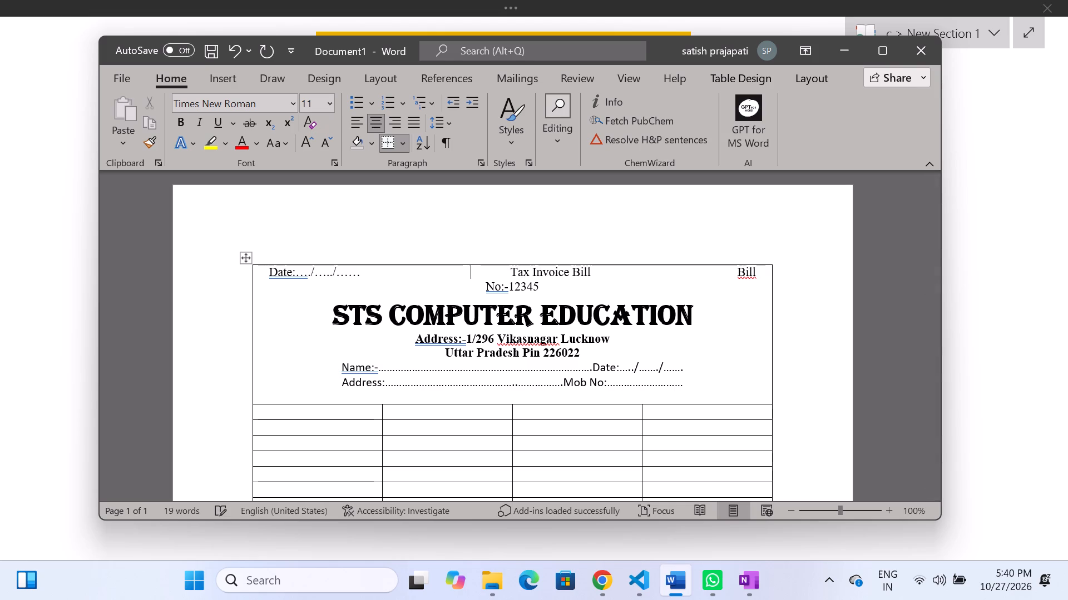
key("BackSpace")
key("BackSpace")
key("BackSpace")
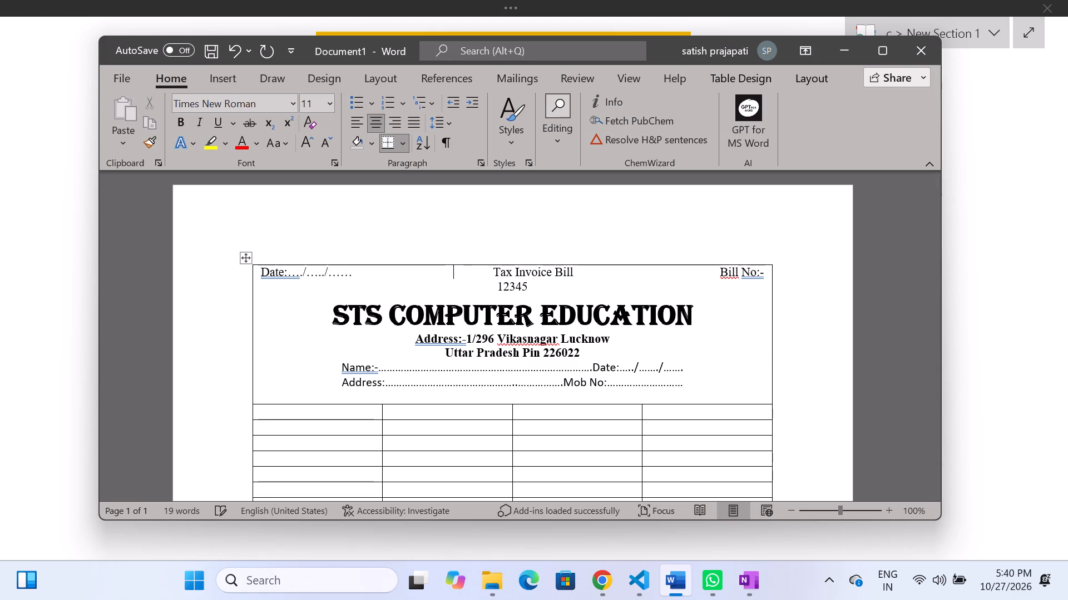
key("BackSpace")
key("BackSpace")
key("BackSpace")
key("BackSpace")
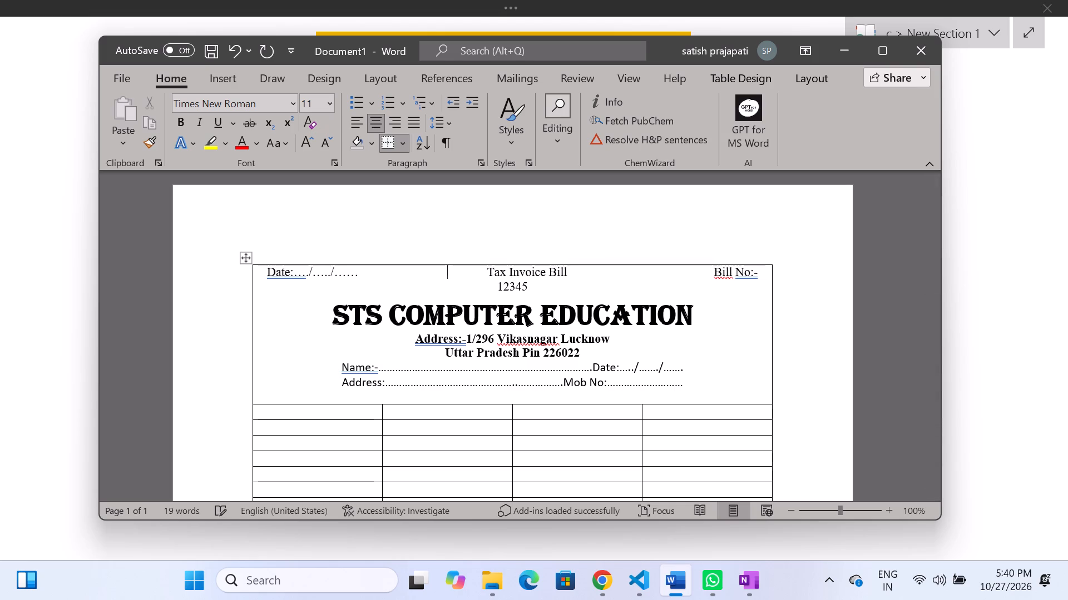
key("BackSpace")
key("BackSpace")
key("BackSpace")
key("BackSpace")
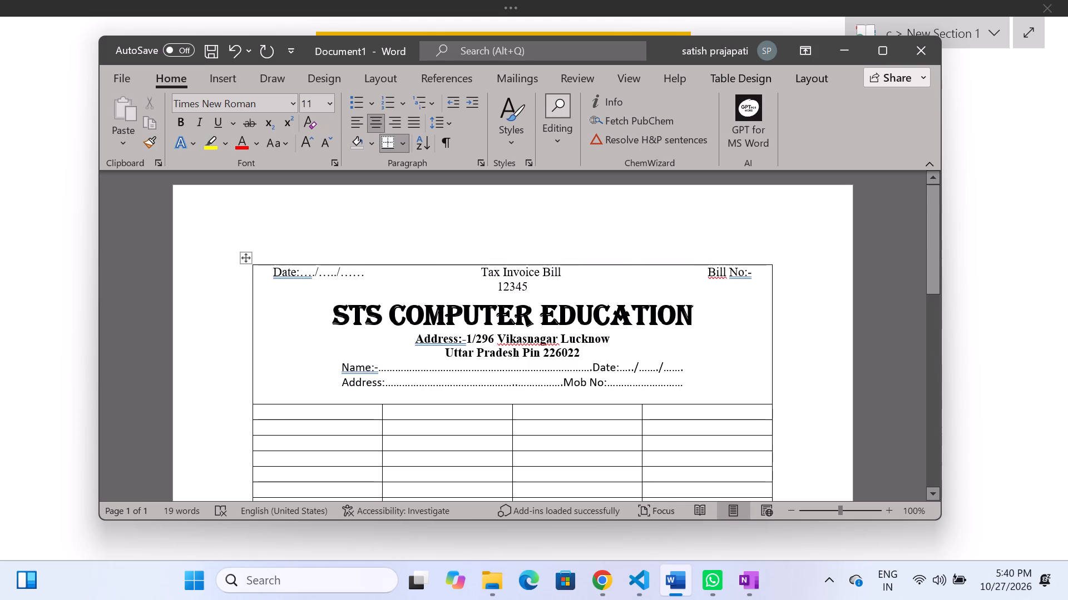
left_click(628, 273)
key("BackSpace")
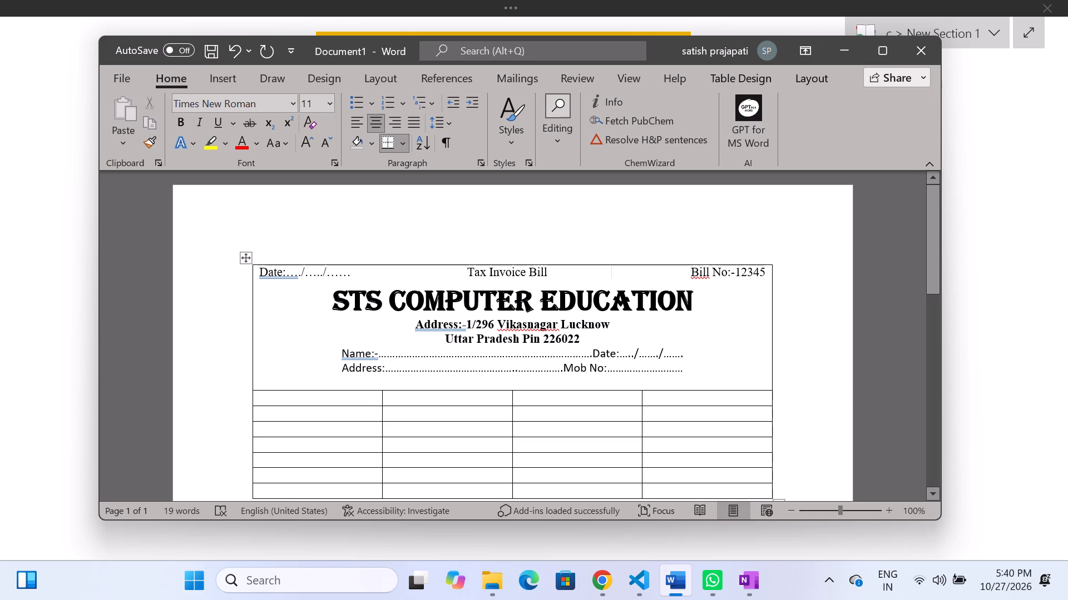
Enlarge the institute's address line and the "Uttar Pradesh Pin" line by four font size steps.
left_click_drag(591, 342, 418, 327)
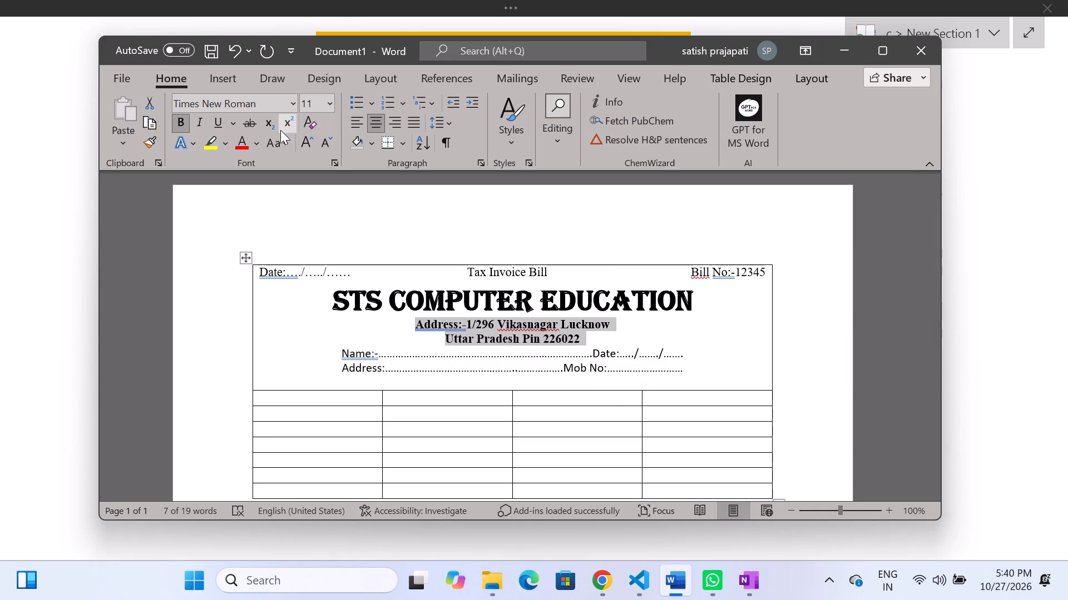
triple_click(310, 144)
left_click(310, 144)
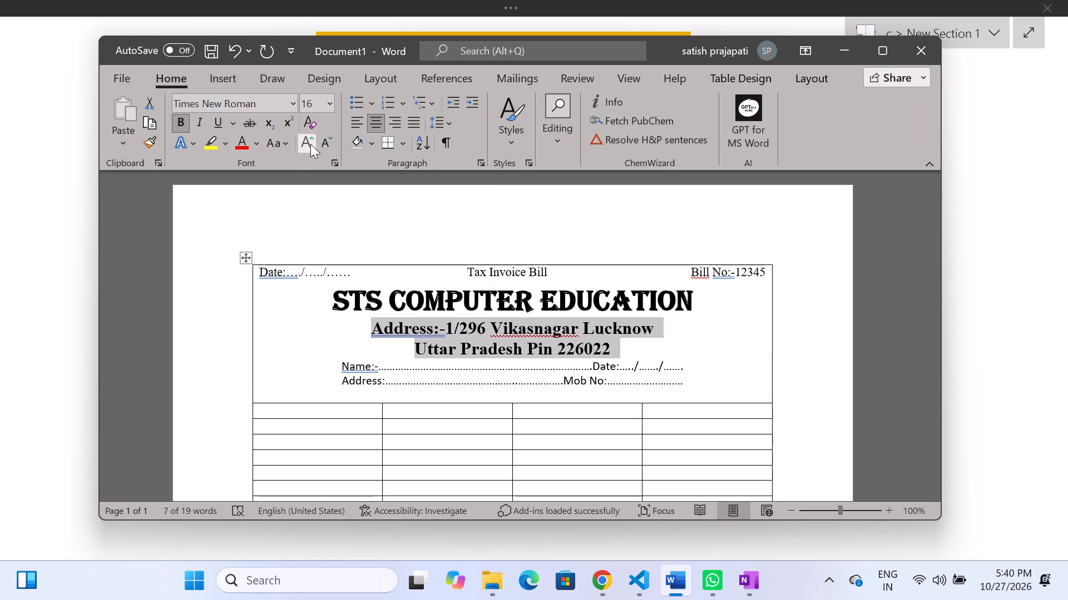
Set the customer name/date and address/mobile number lines to Times New Roman at size 14.
left_click_drag(681, 387, 342, 372)
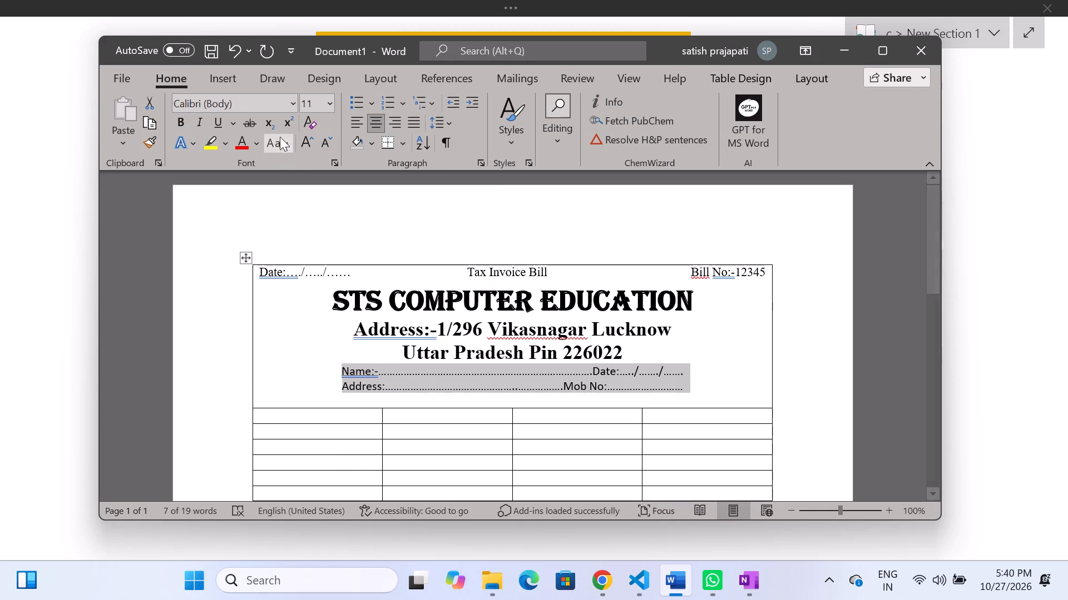
left_click(292, 103)
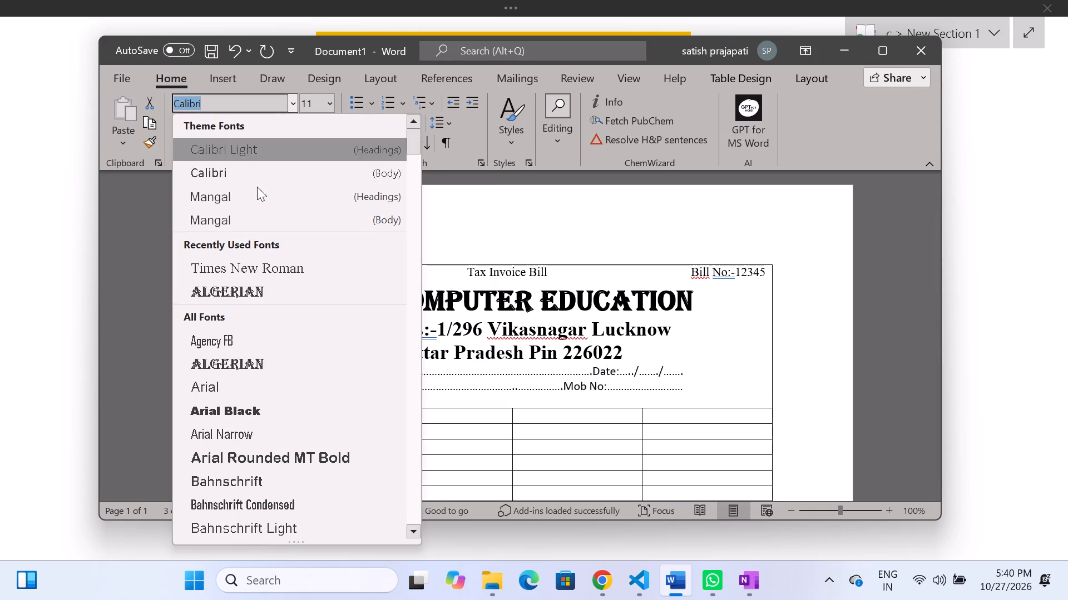
left_click(246, 272)
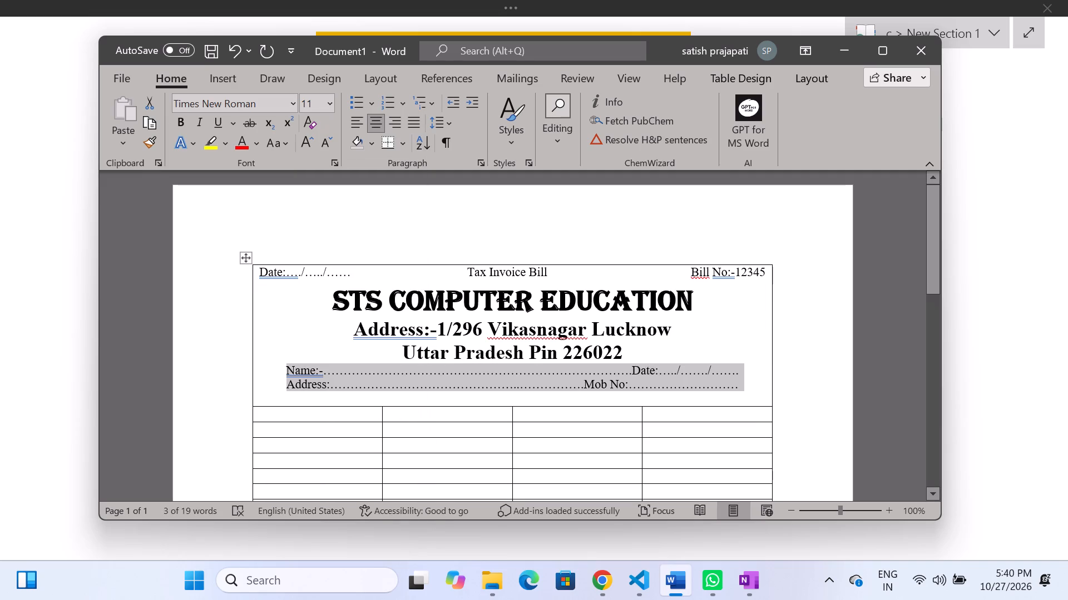
left_click(301, 144)
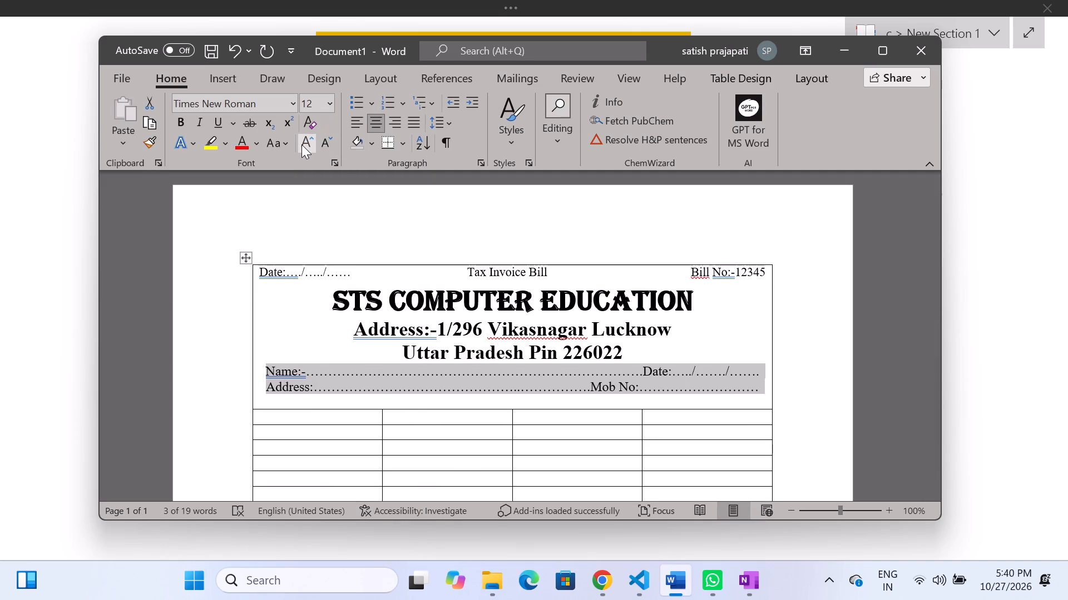
left_click(301, 144)
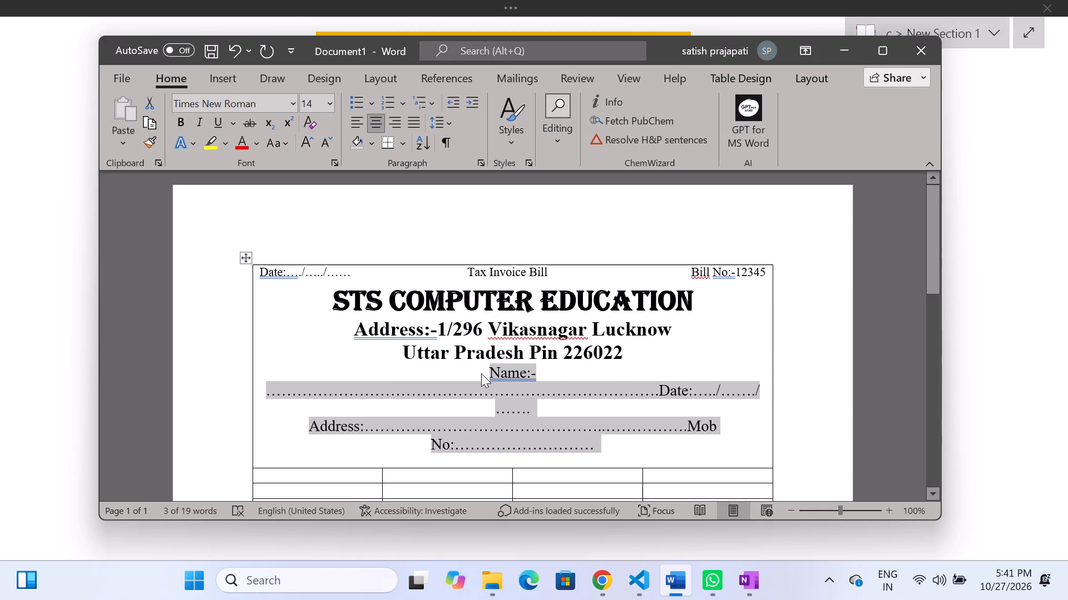
Shorten the dotted blank after "Name:-" so the name and date fields fit on a single line.
left_click(479, 392)
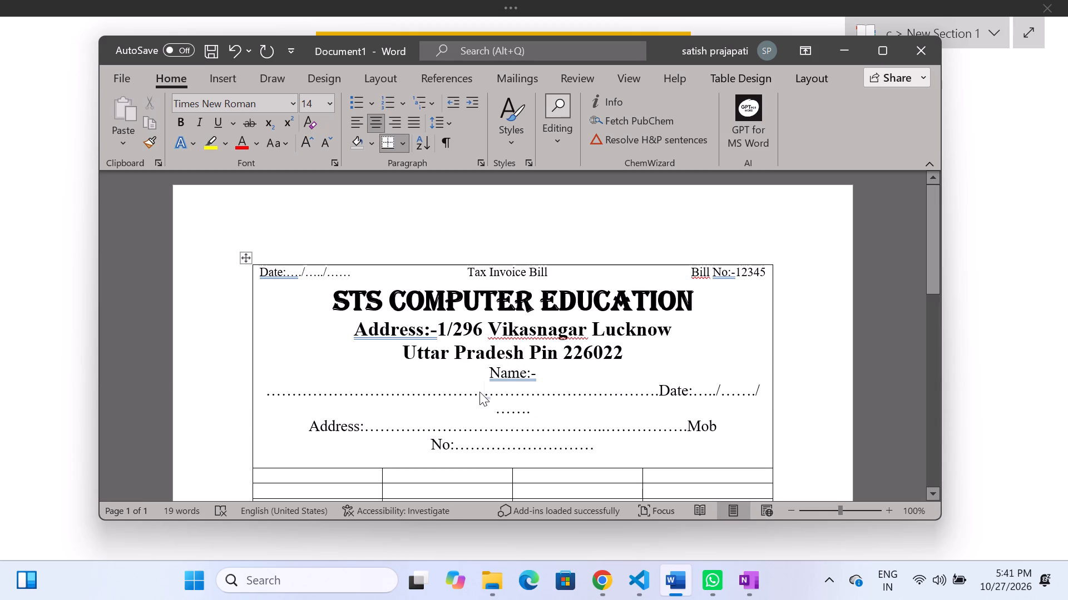
key("BackSpace")
key("BackSpace")
key("BackSpace")
key("BackSpace")
key("BackSpace")
key("BackSpace")
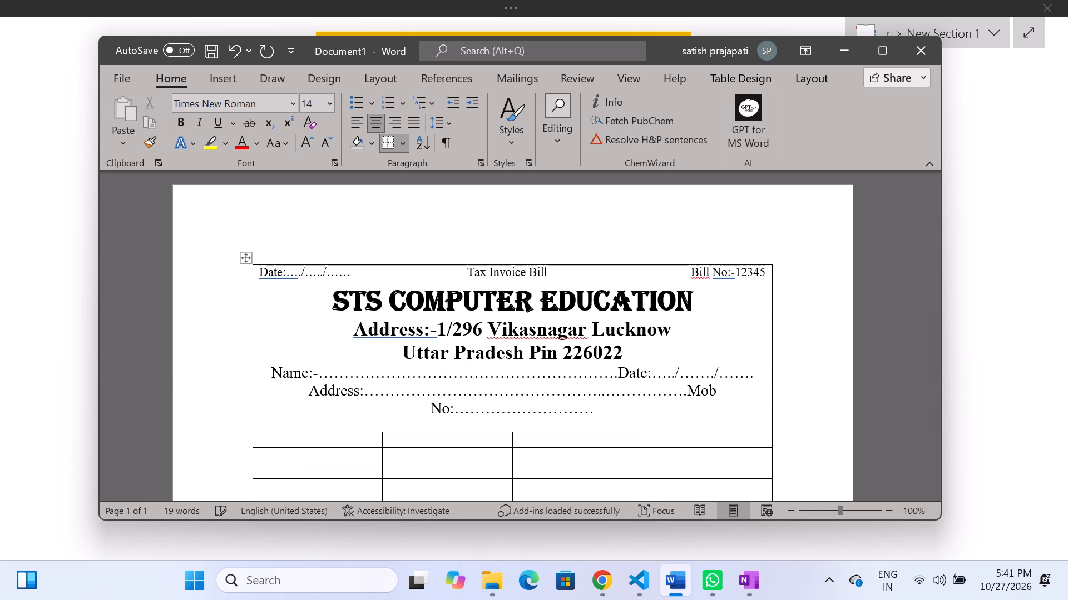
Shorten the dotted blanks after the customer "Address:" and "Mob No:" labels so both fields fit on a single line.
left_click(536, 396)
key("BackSpace")
key("BackSpace")
key("BackSpace")
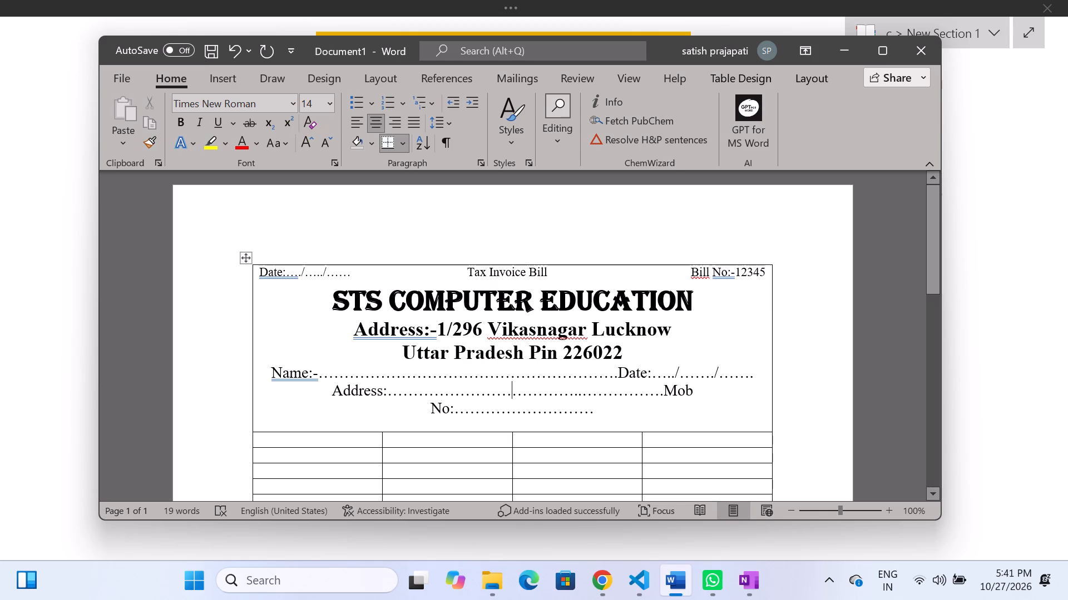
left_click(543, 410)
key("BackSpace")
key("BackSpace")
key("BackSpace")
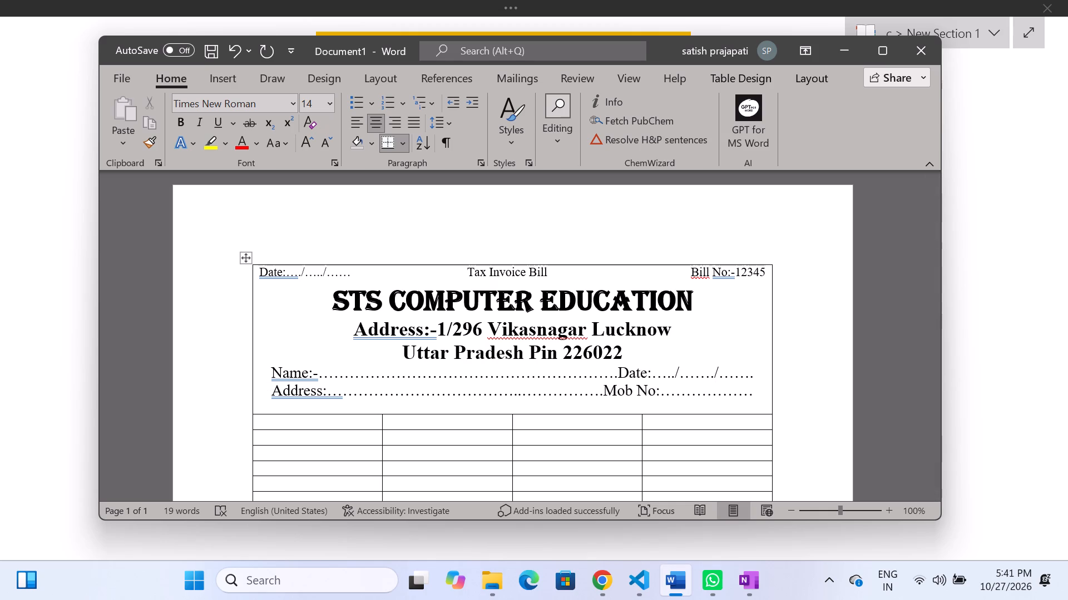
Format the first line with the date, "Tax Invoice Bill" and bill number in bold at size 12.
scroll(645, 335, "down", 1)
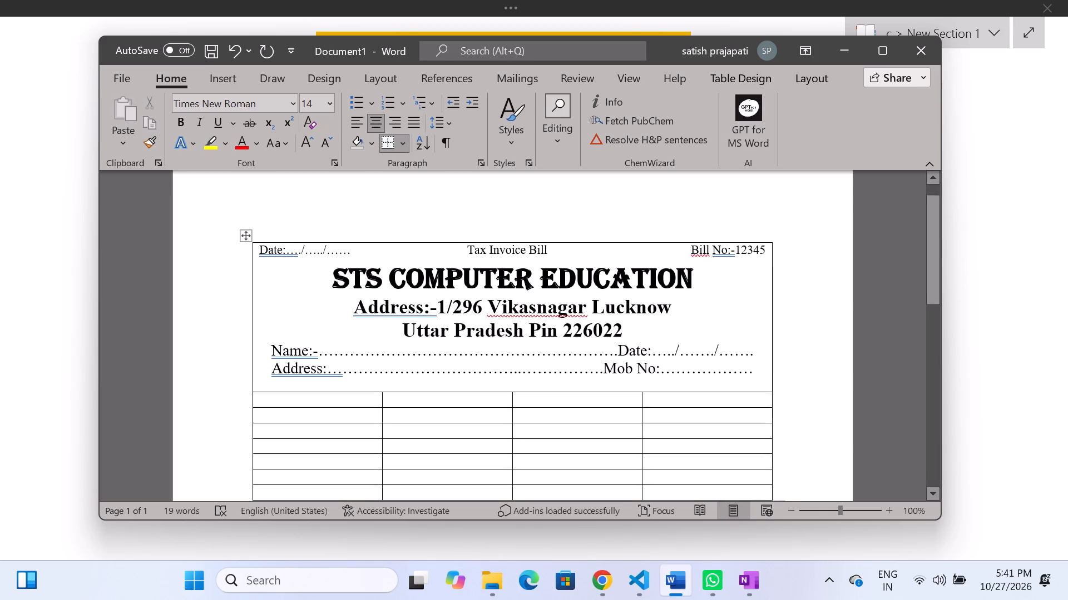
scroll(645, 335, "down", 1)
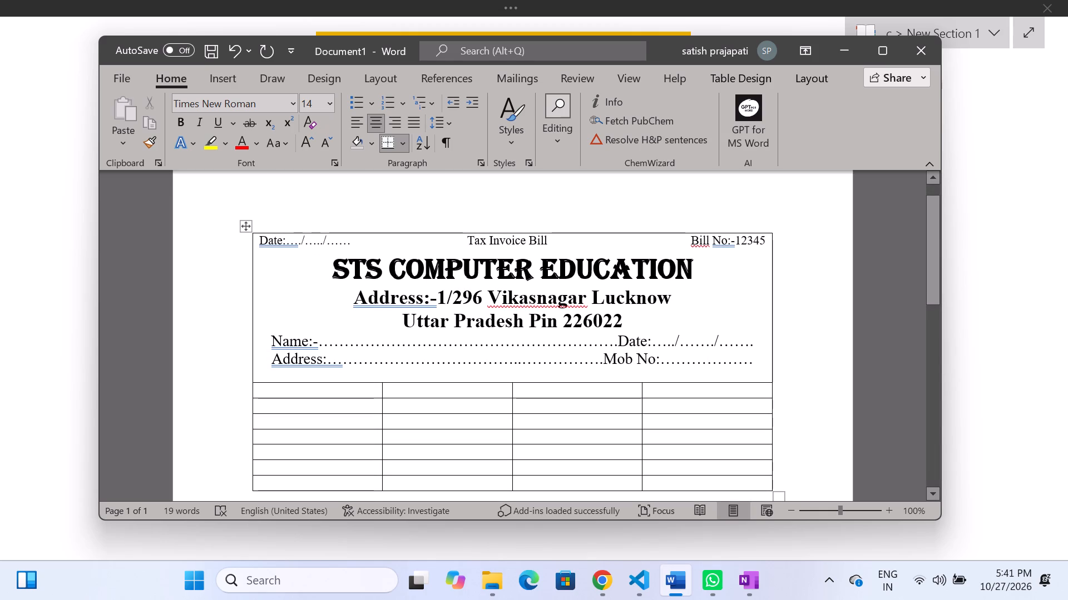
left_click_drag(265, 239, 619, 235)
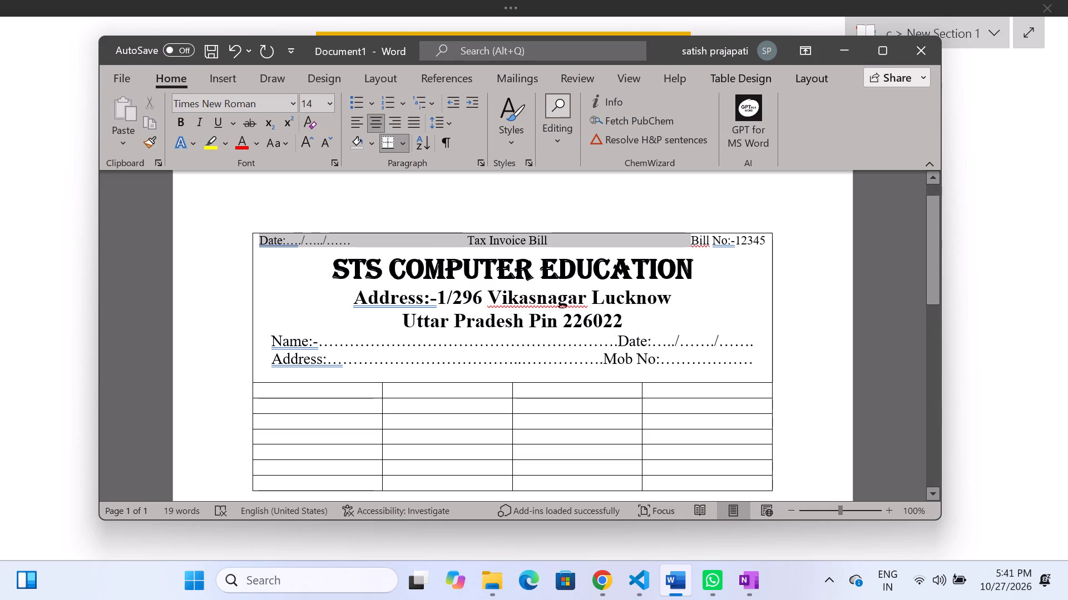
left_click_drag(619, 235, 720, 245)
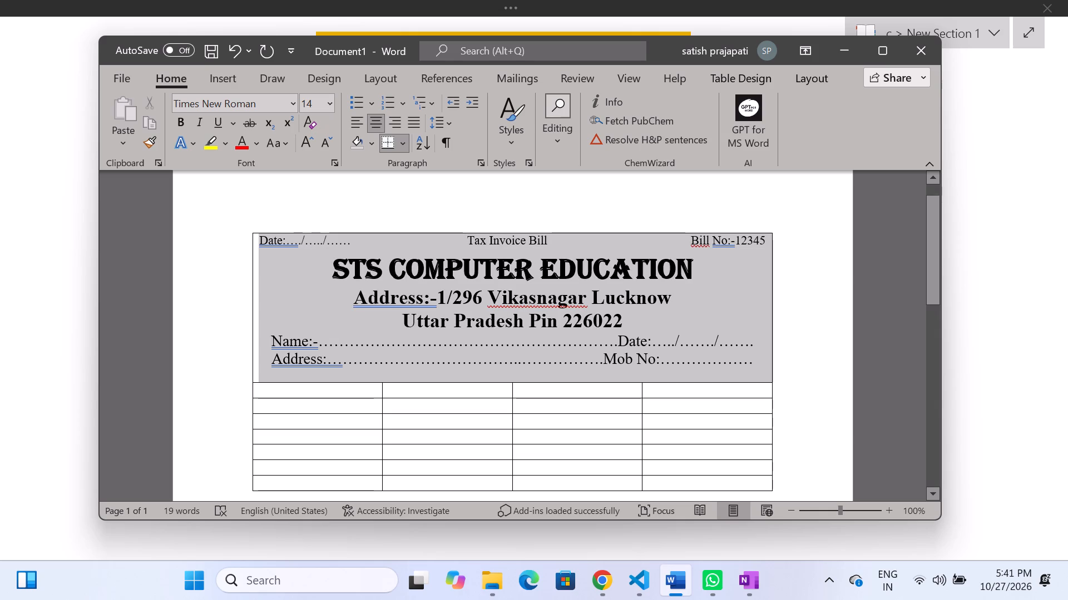
left_click_drag(720, 245, 607, 243)
left_click(607, 243)
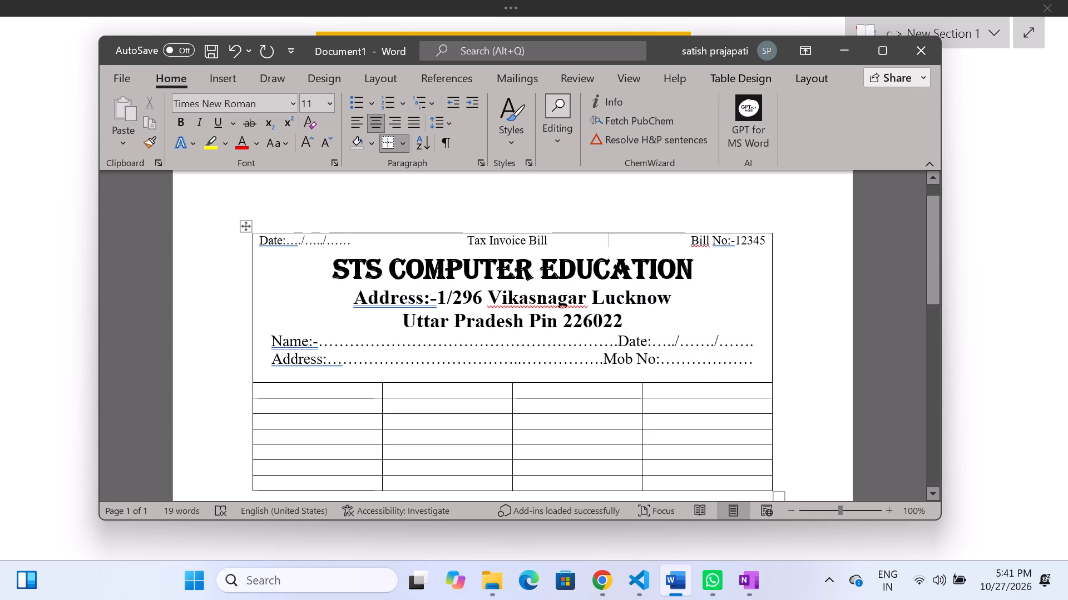
left_click_drag(279, 246, 728, 244)
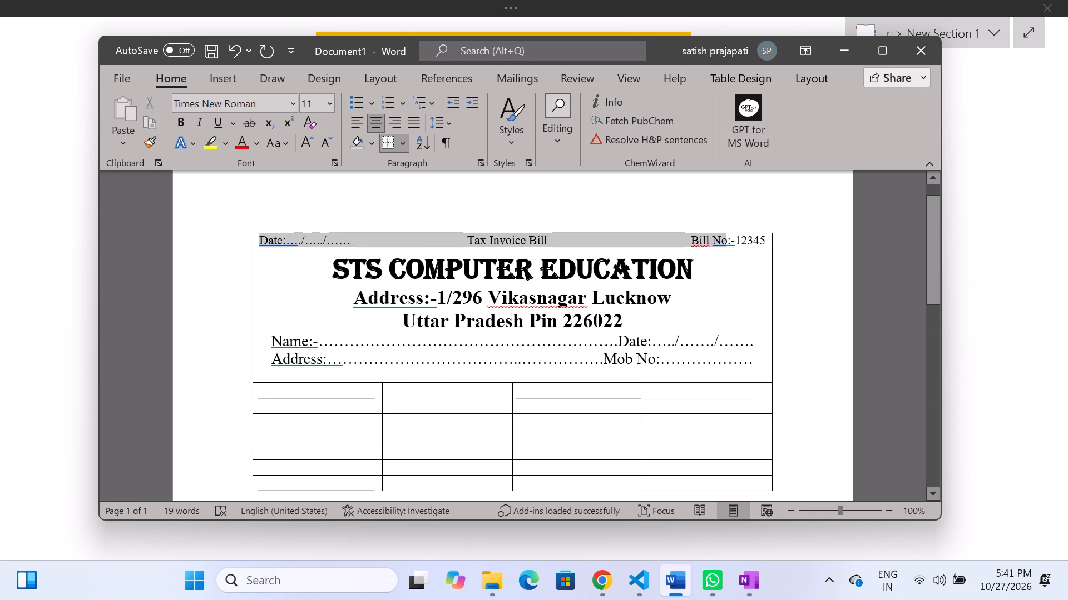
left_click_drag(728, 244, 755, 243)
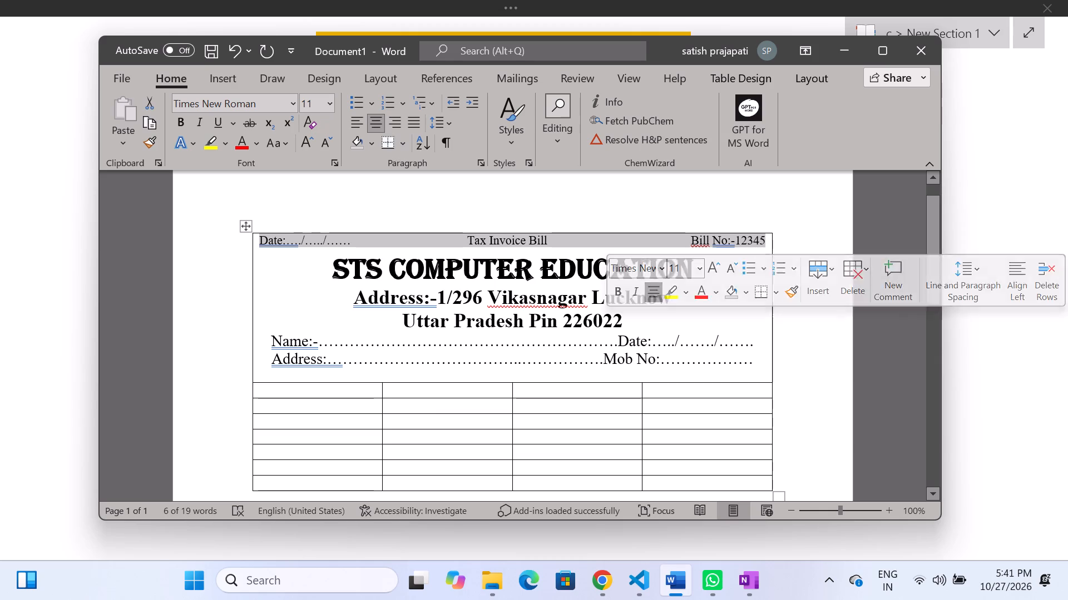
left_click(303, 139)
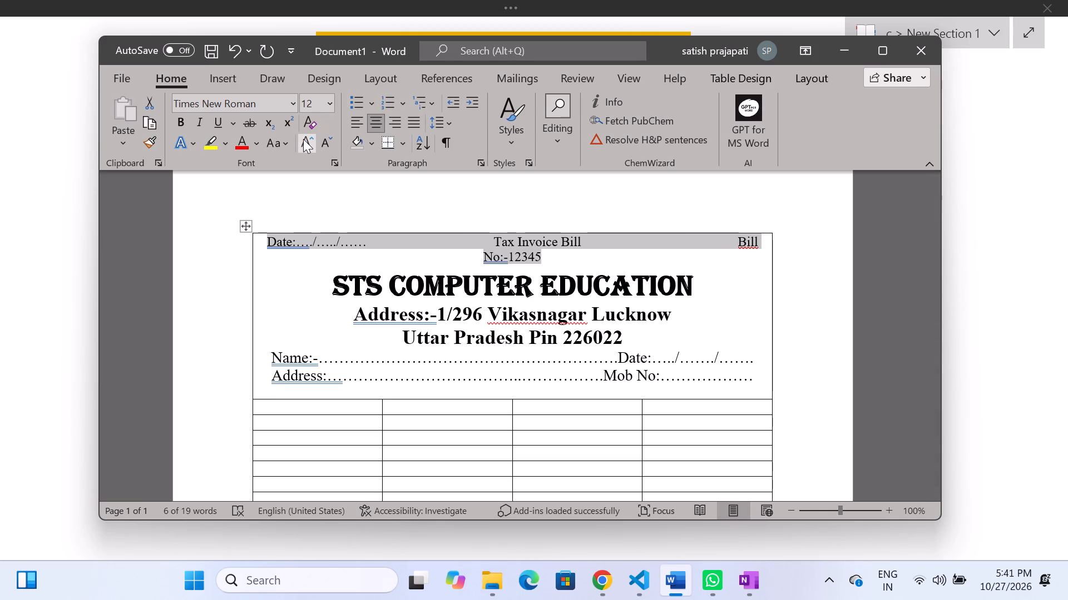
key("ctrl+b")
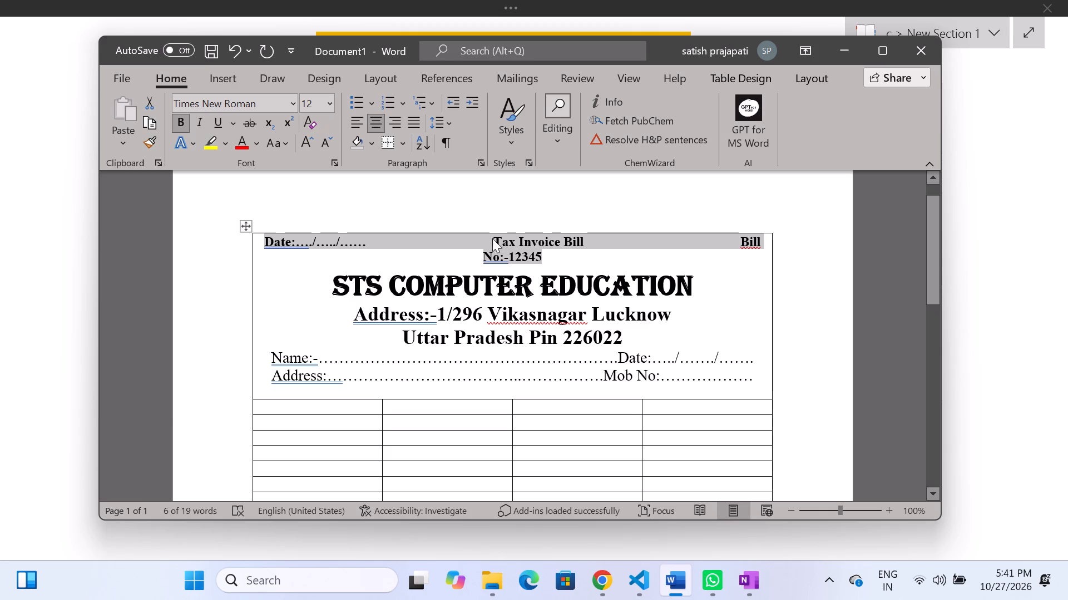
Trim the spaces before and after "Tax Invoice Bill" so the bold first line, including the bill number, fits on one line.
left_click(475, 234)
left_click(464, 247)
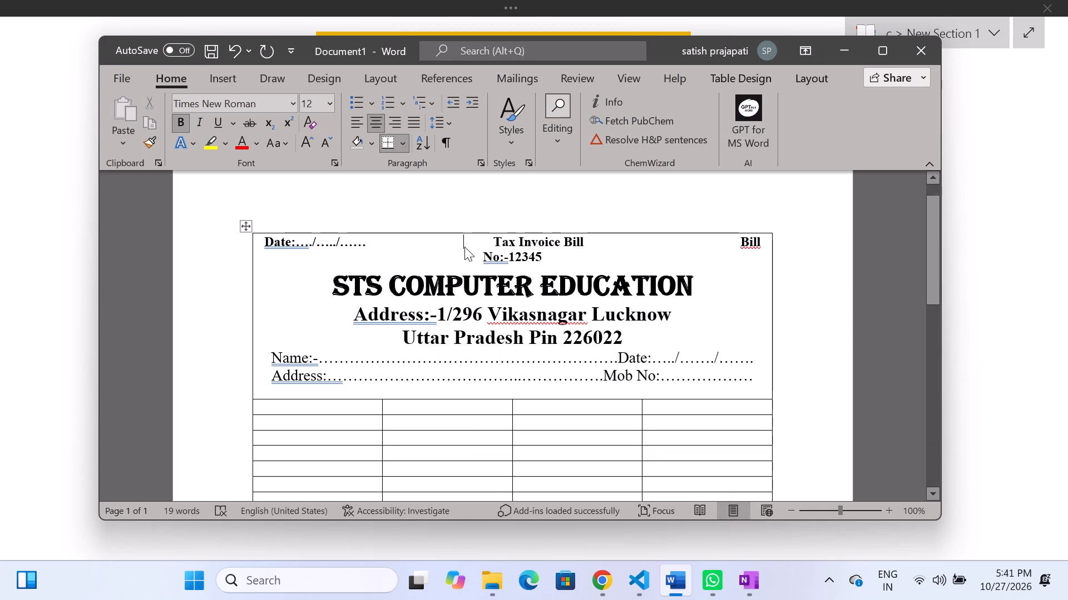
key("BackSpace")
key("BackSpace")
key("BackSpace")
key("BackSpace")
key("BackSpace")
key("BackSpace")
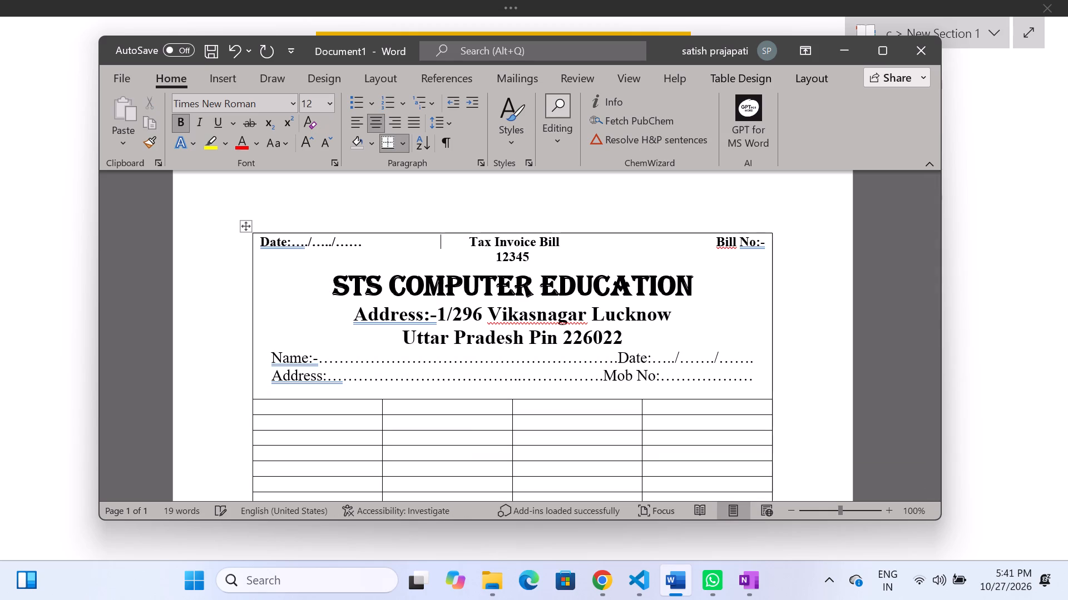
key("BackSpace")
left_click(655, 246)
key("BackSpace")
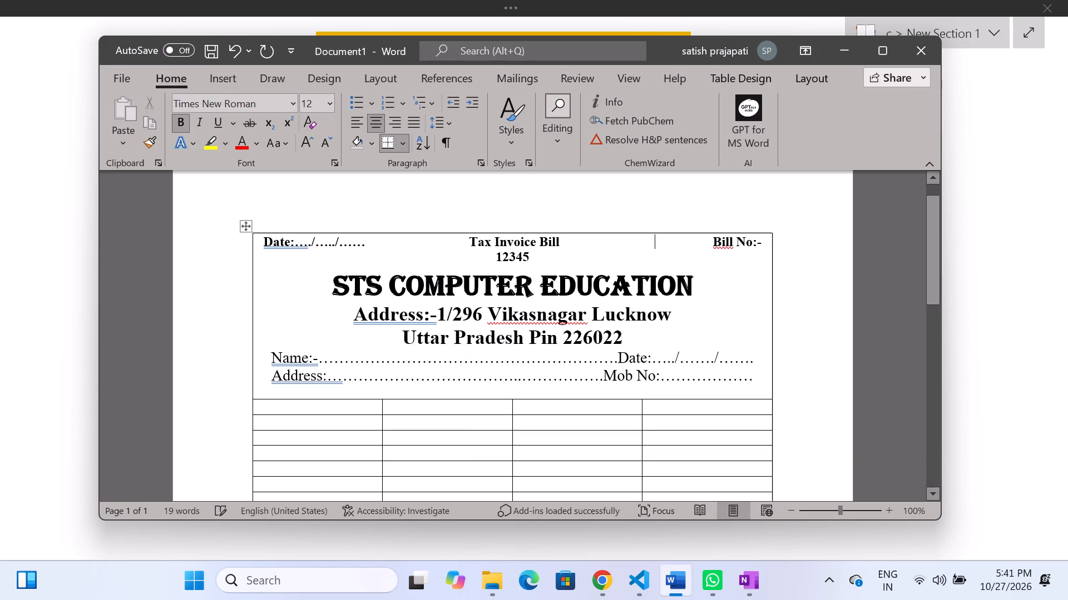
key("BackSpace")
key("BackSpace")
key("BackSpace")
key("BackSpace")
key("BackSpace")
key("BackSpace")
key("BackSpace")
key("BackSpace")
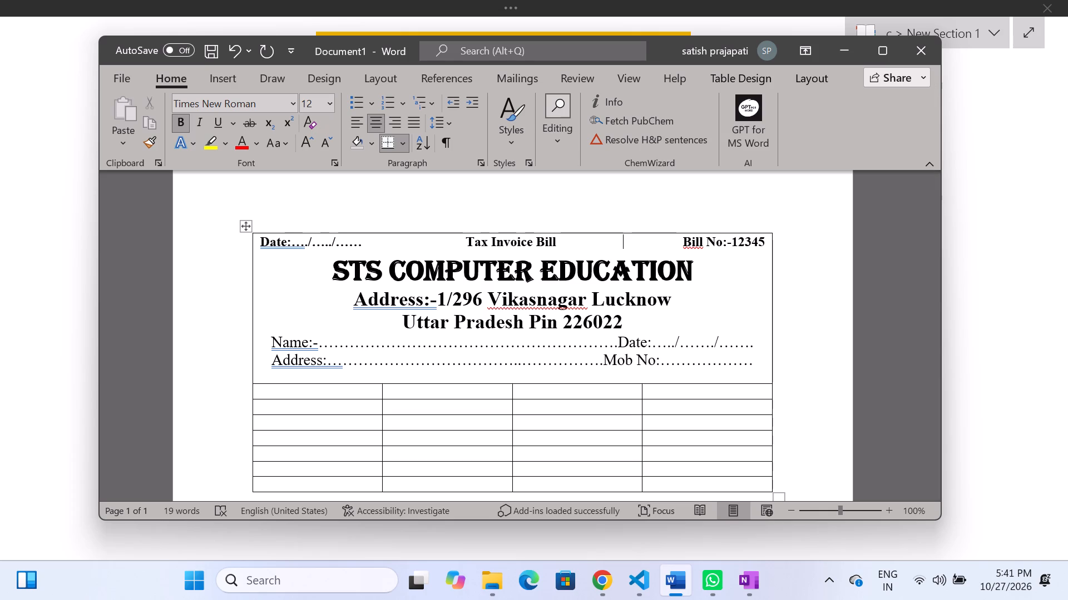
Set the line spacing of the first line with the date and bill number to 2.0.
left_click(447, 118)
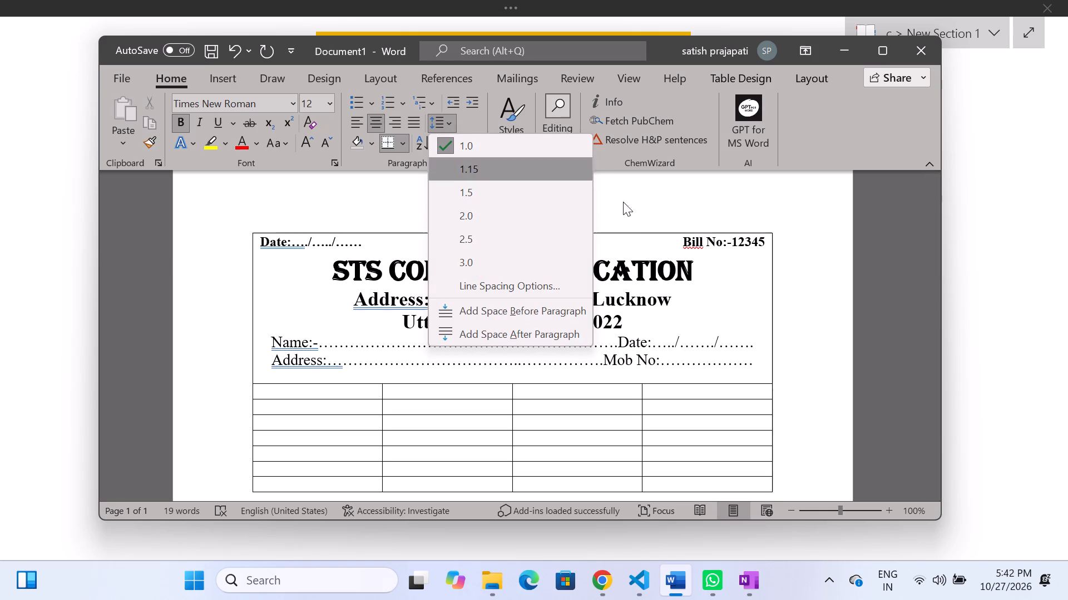
left_click(734, 251)
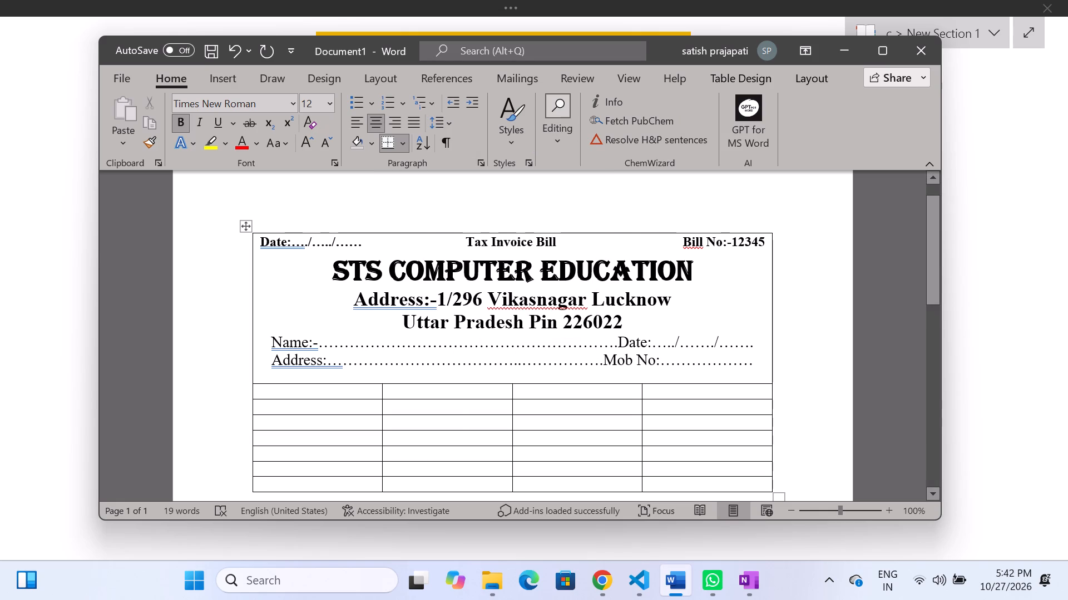
left_click(767, 238)
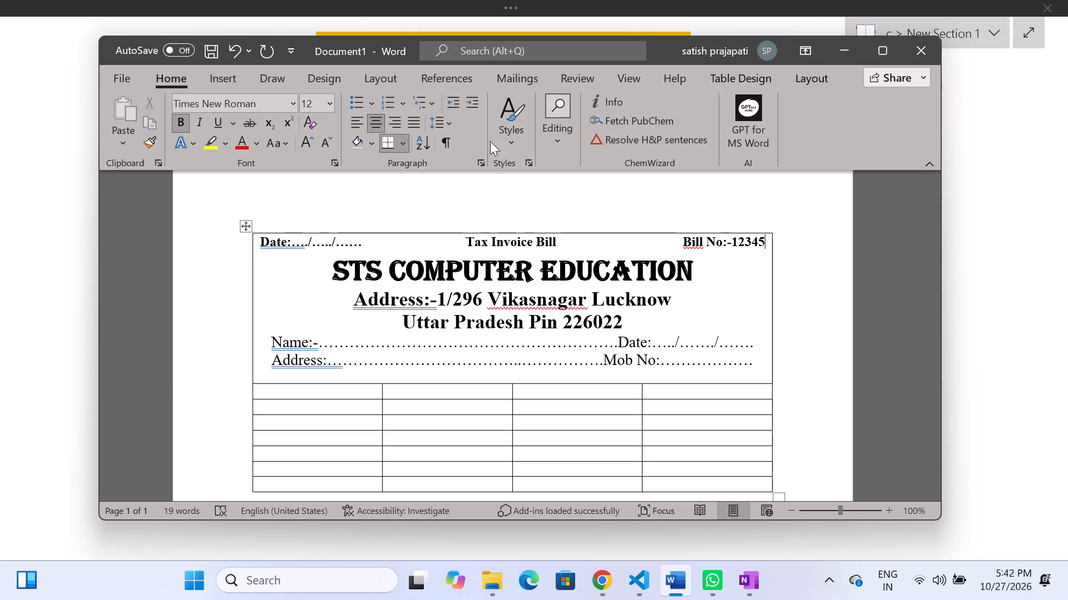
left_click(454, 126)
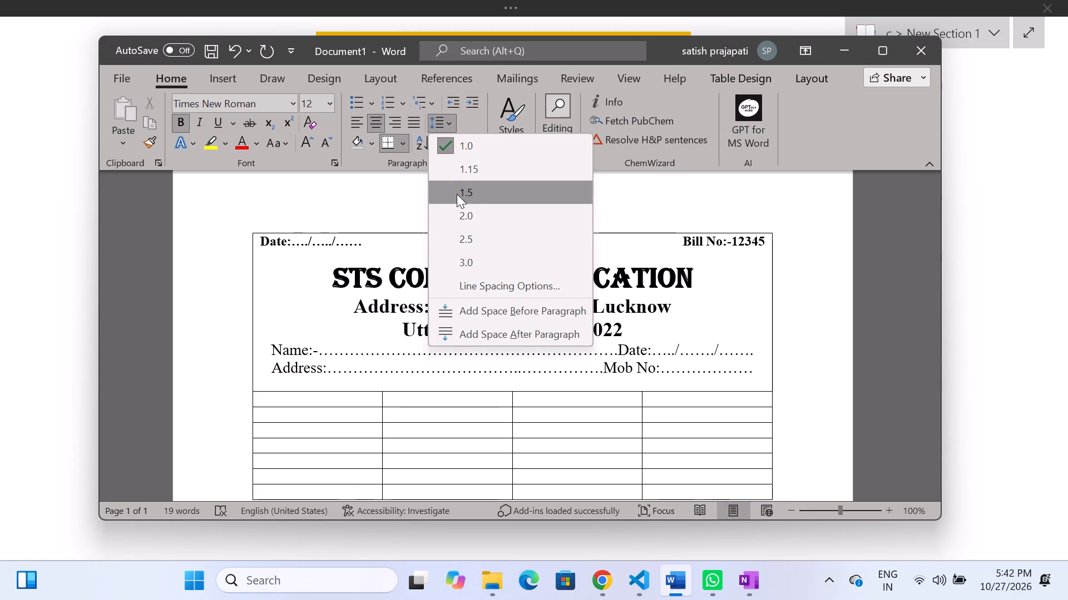
left_click(458, 207)
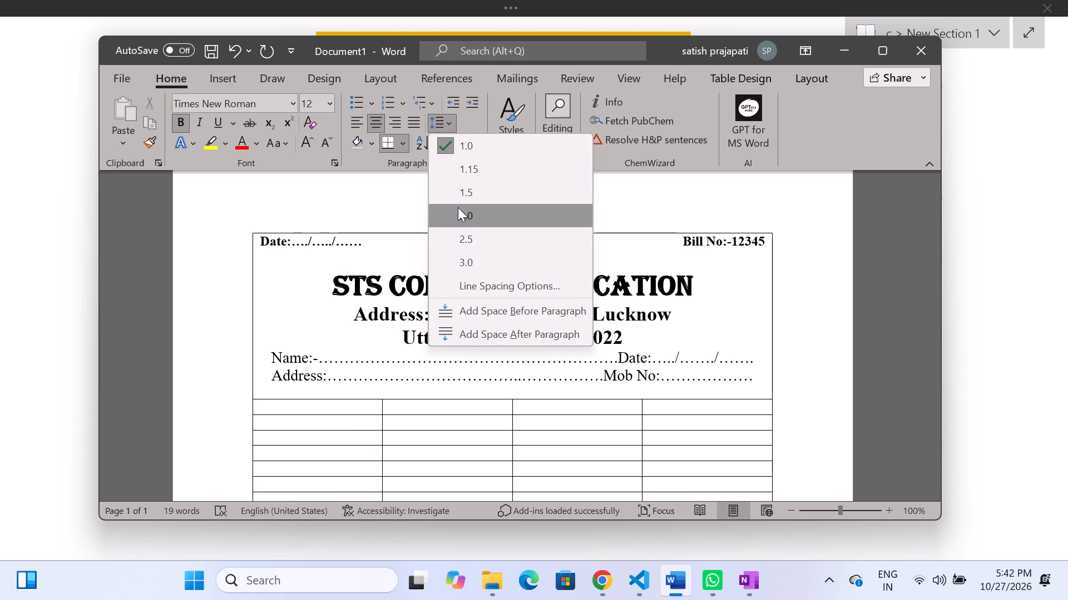
Set the line spacing of the "STS Computer Education" title line to 1.5.
left_click(715, 288)
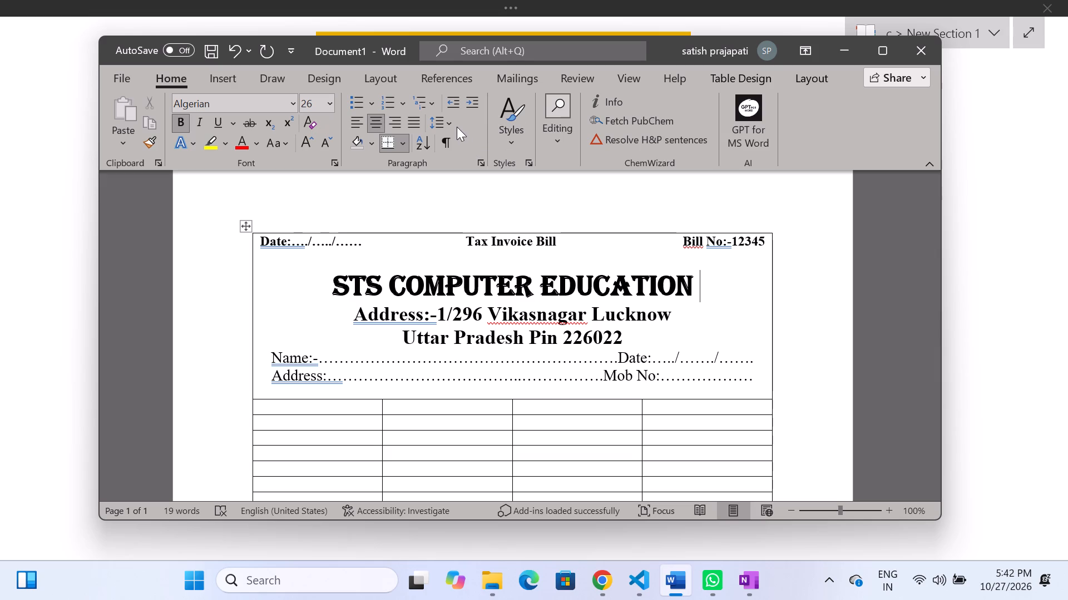
left_click(455, 125)
left_click(469, 212)
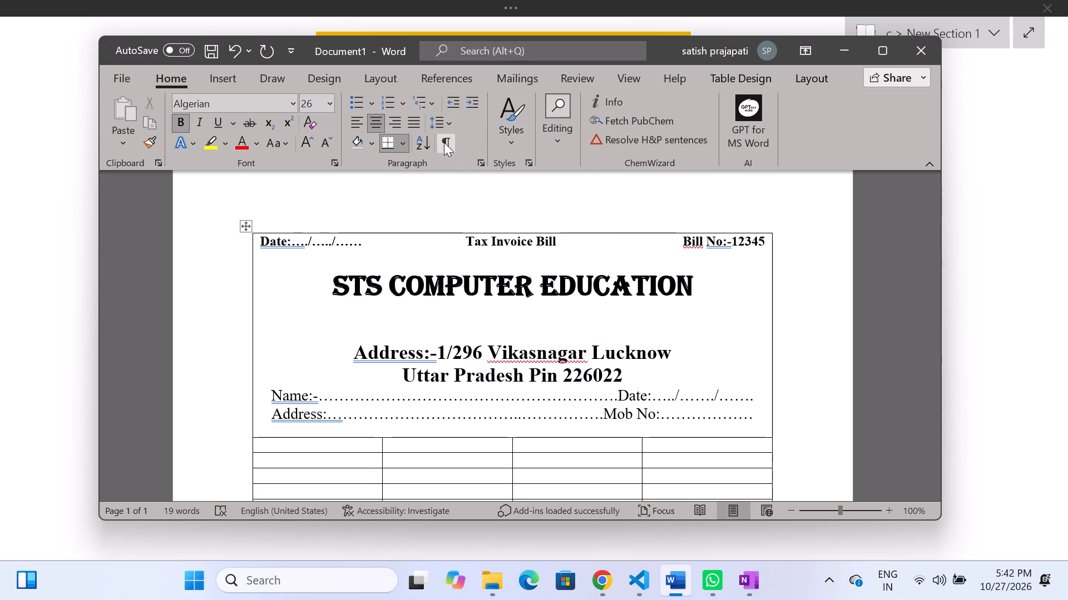
left_click(448, 127)
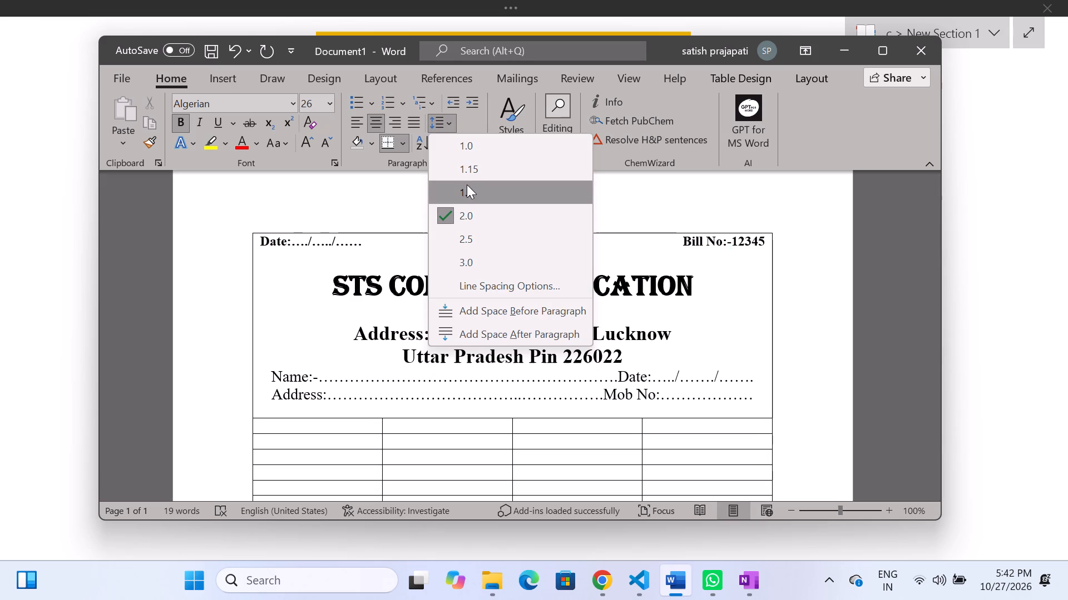
left_click(467, 185)
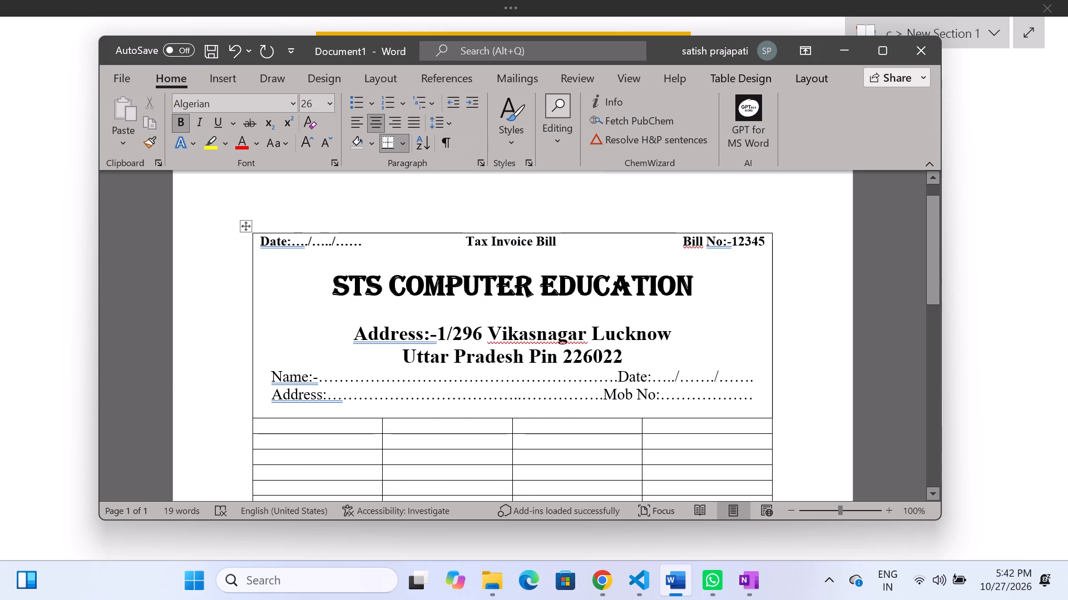
Set the line spacing of the "Uttar Pradesh Pin 226022" line to 1.5.
left_click(645, 360)
left_click(451, 129)
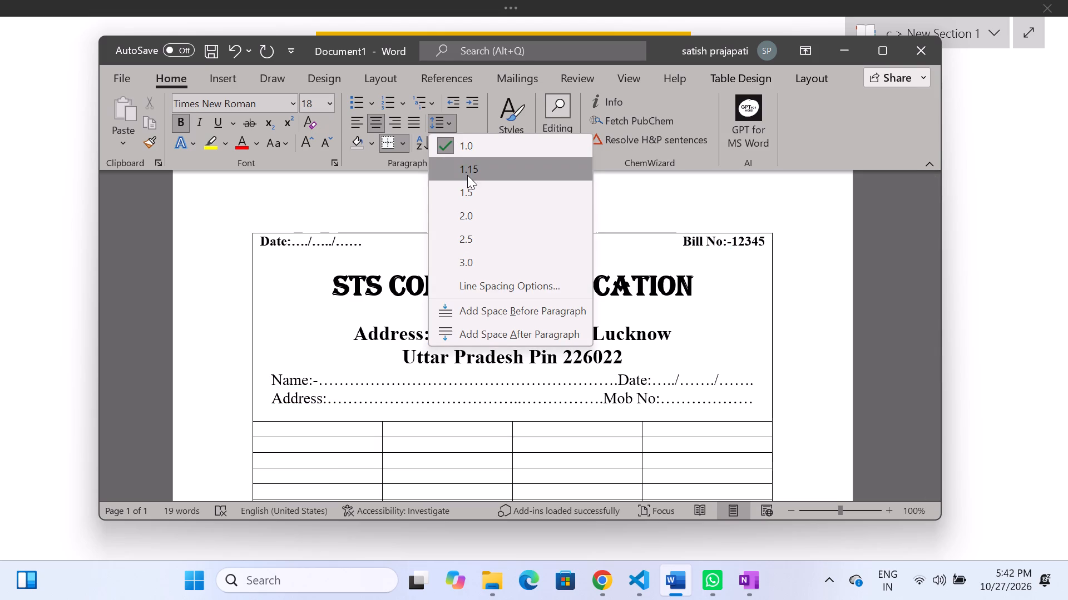
left_click(467, 191)
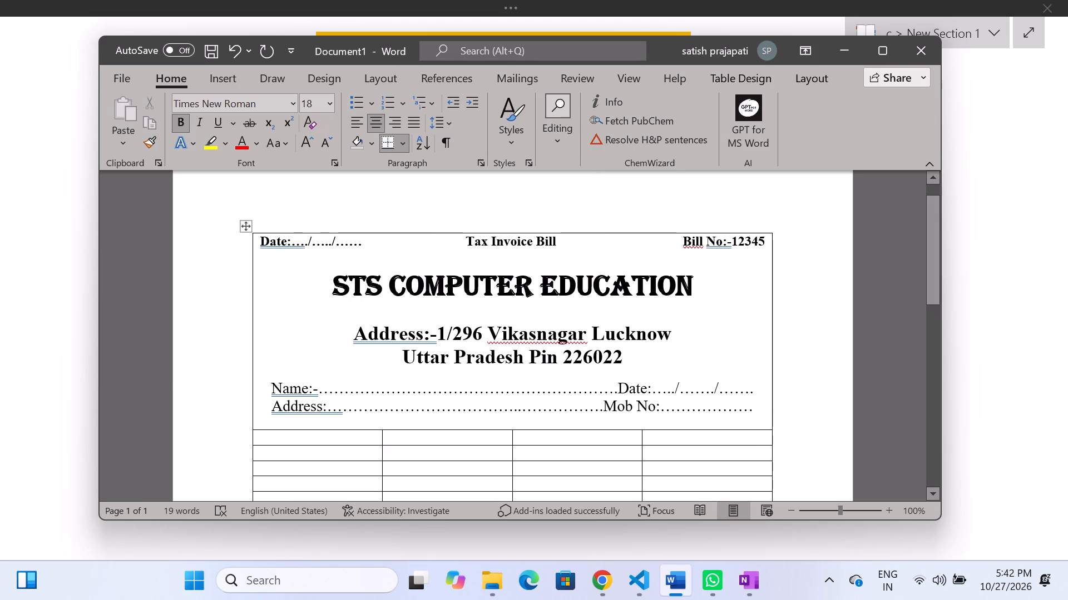
Set the line spacing of the customer "Name:-" line to 1.15 and the customer "Address:" and "Mob No:" line to 1.5.
left_click(754, 389)
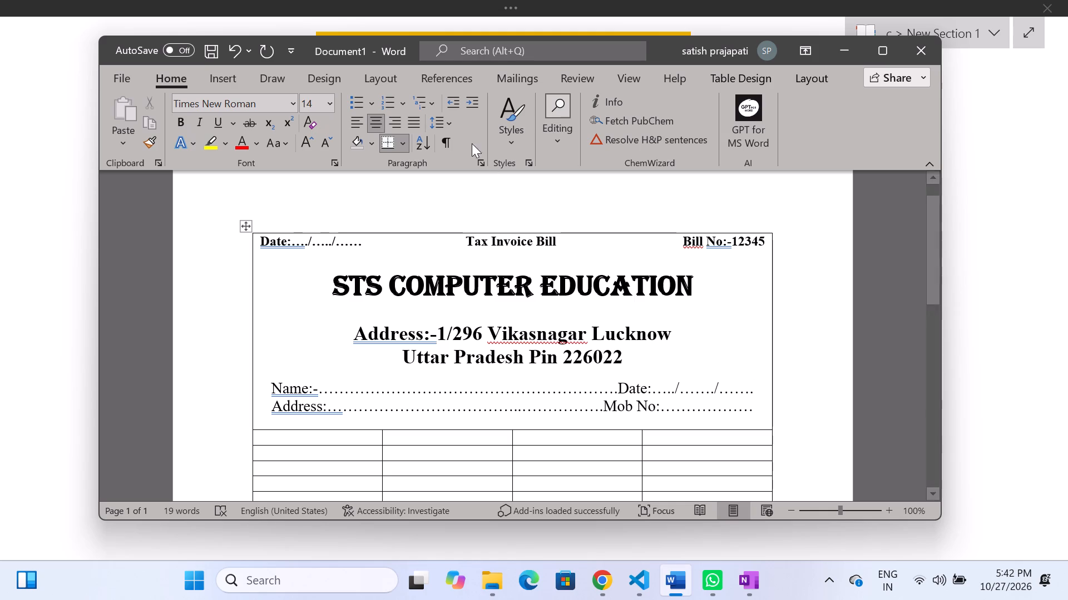
left_click(452, 122)
left_click(492, 172)
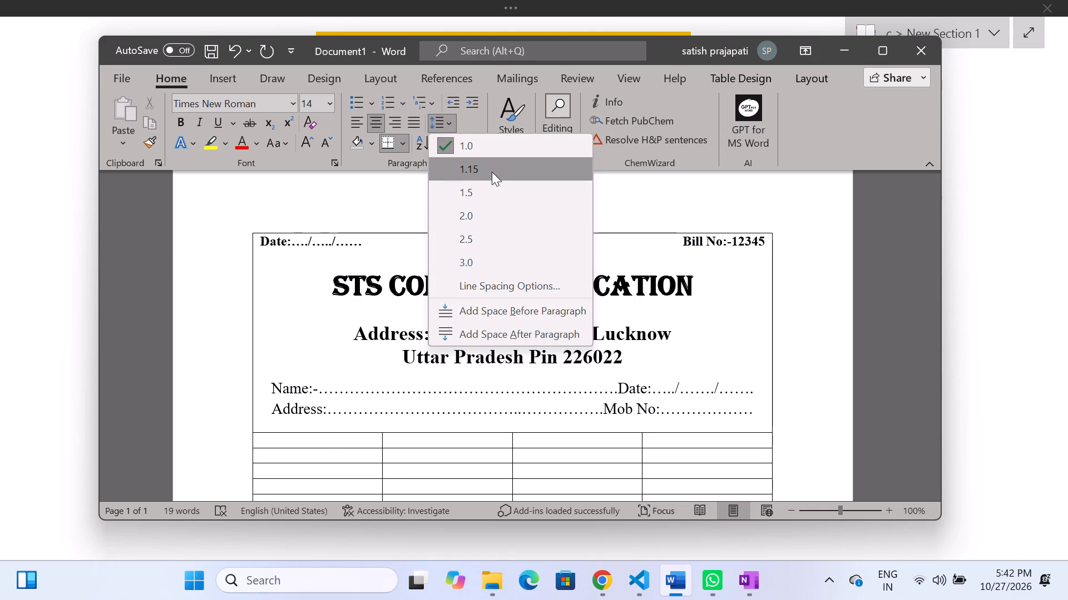
left_click(755, 409)
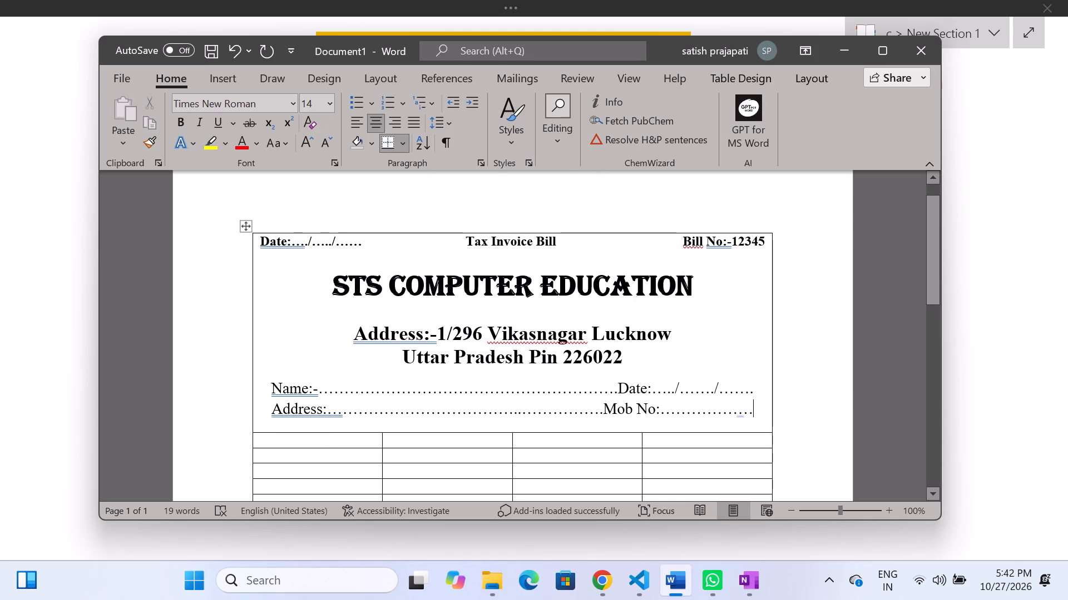
left_click(444, 121)
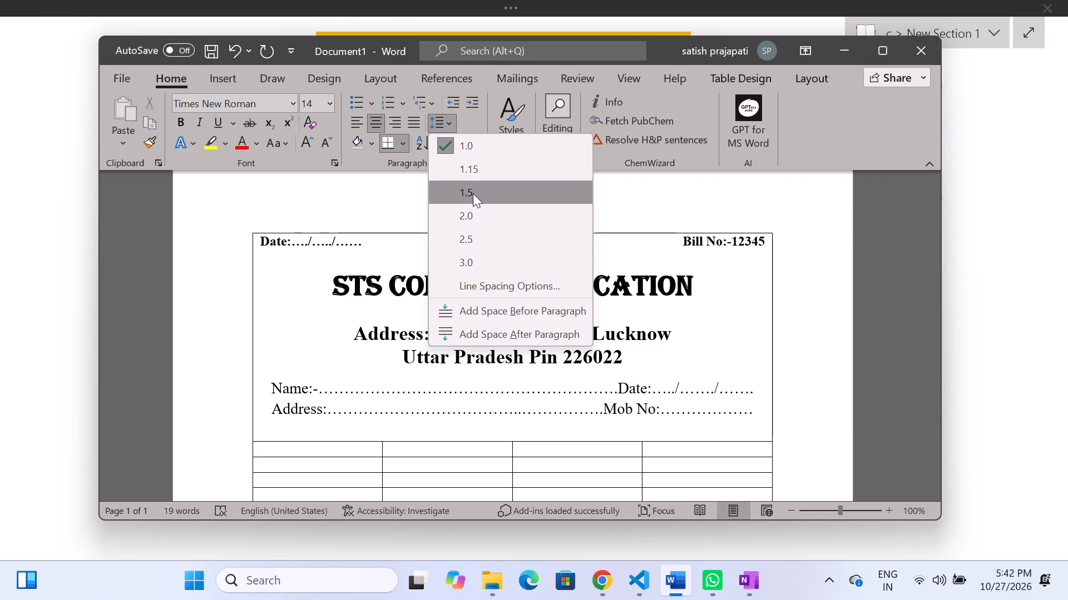
left_click(473, 193)
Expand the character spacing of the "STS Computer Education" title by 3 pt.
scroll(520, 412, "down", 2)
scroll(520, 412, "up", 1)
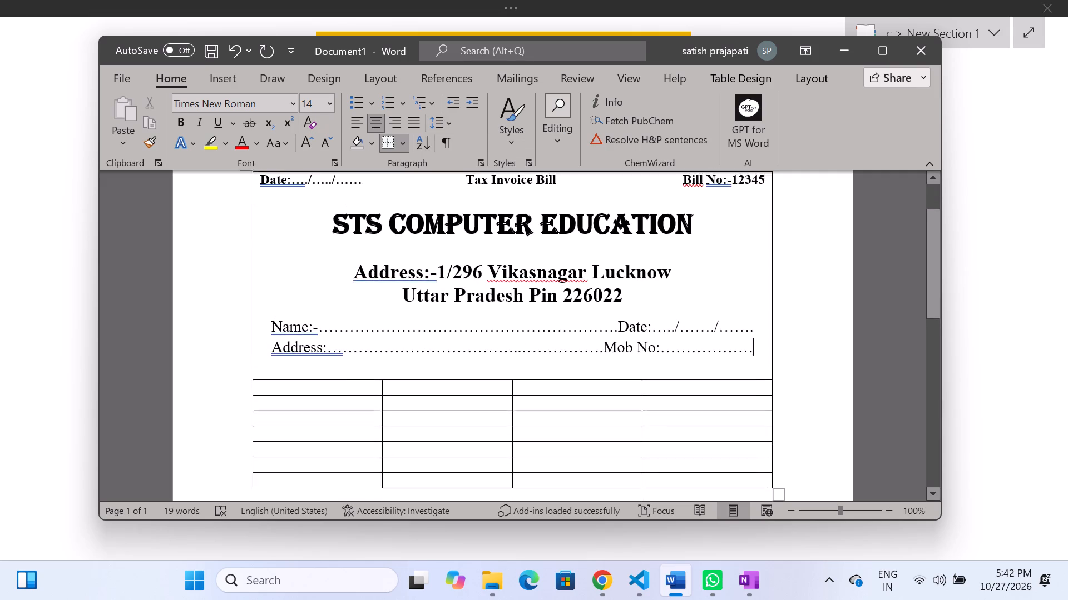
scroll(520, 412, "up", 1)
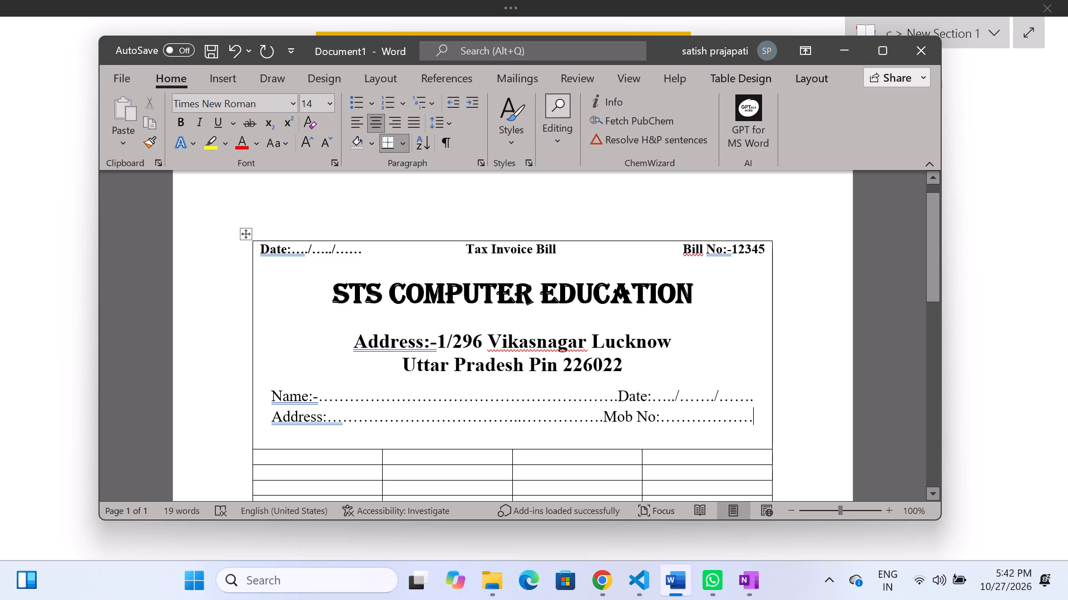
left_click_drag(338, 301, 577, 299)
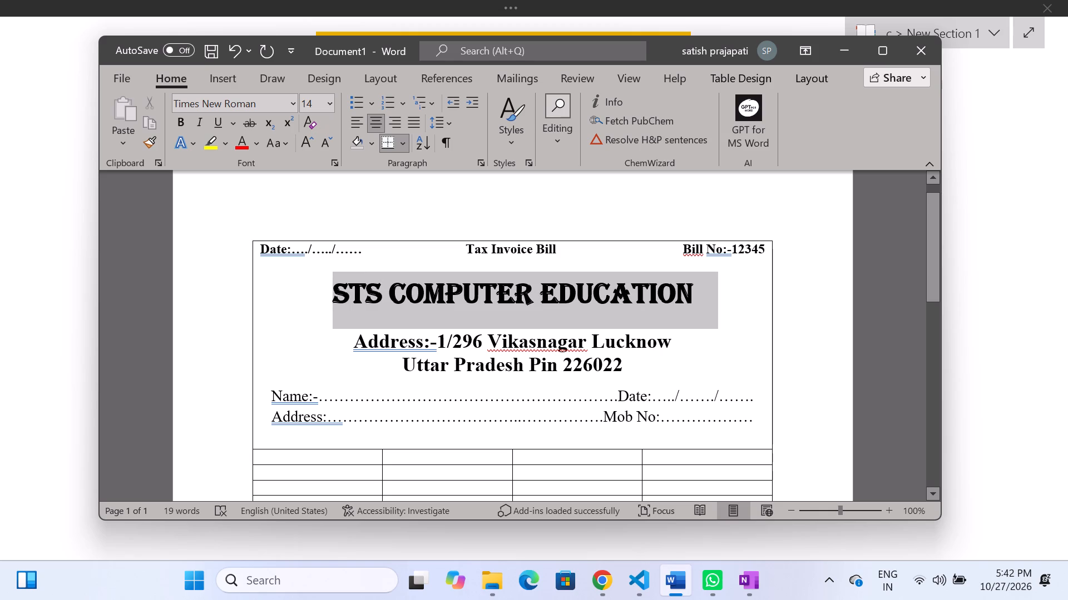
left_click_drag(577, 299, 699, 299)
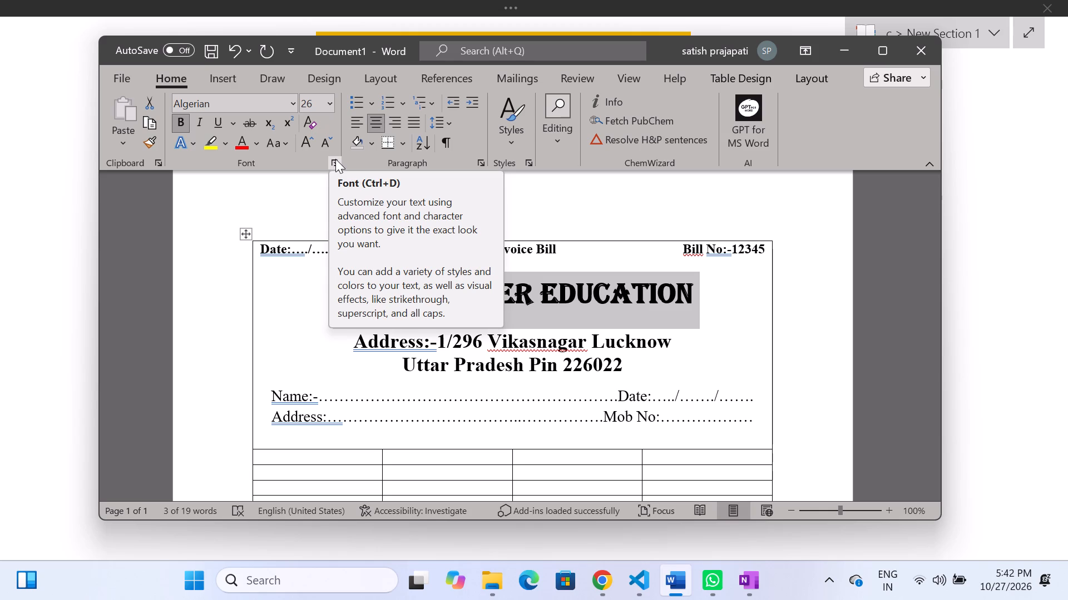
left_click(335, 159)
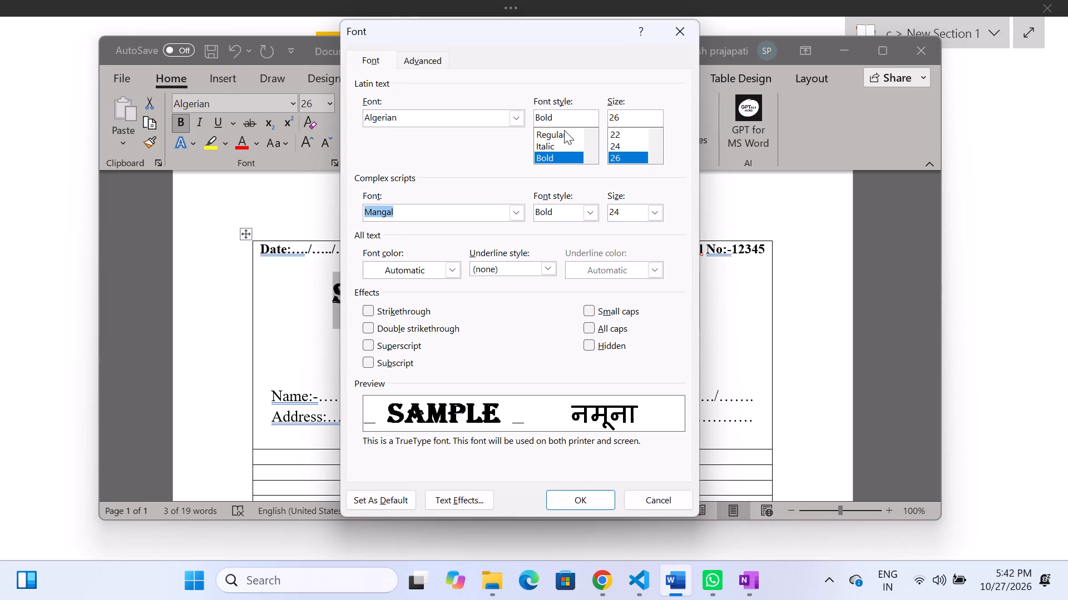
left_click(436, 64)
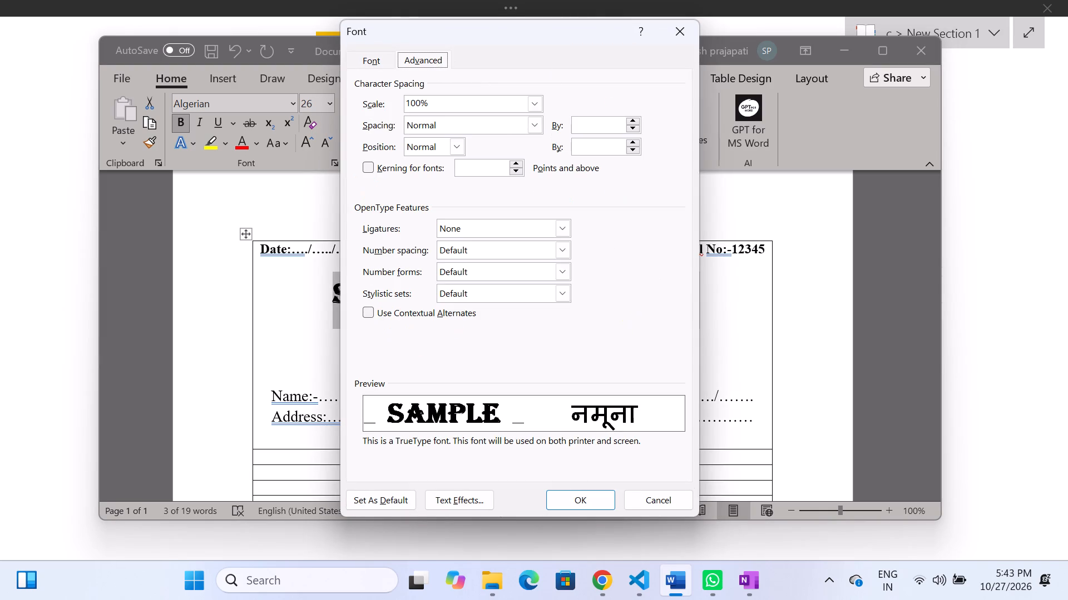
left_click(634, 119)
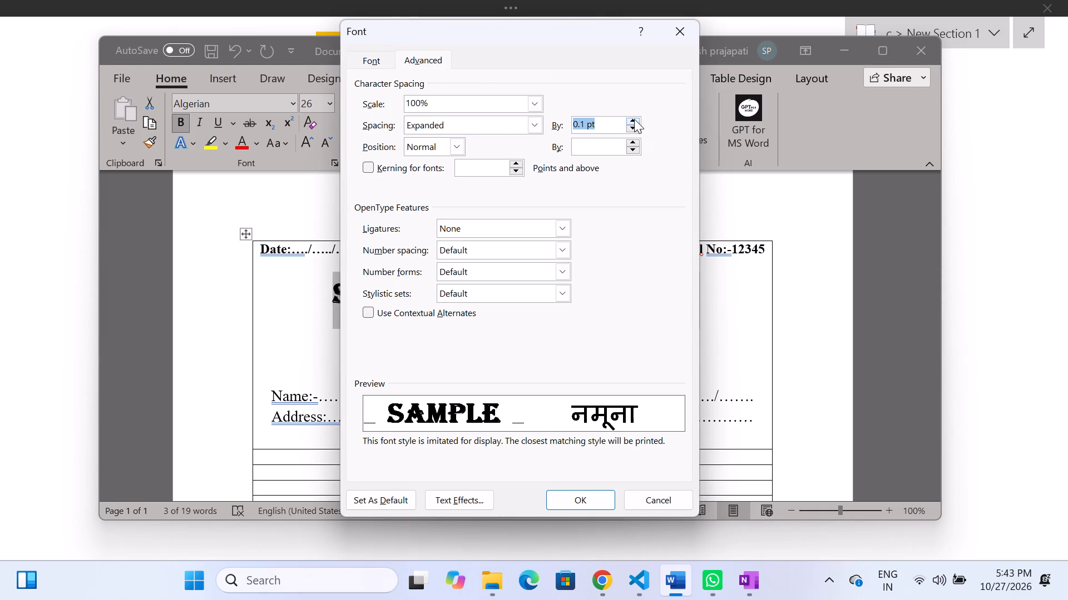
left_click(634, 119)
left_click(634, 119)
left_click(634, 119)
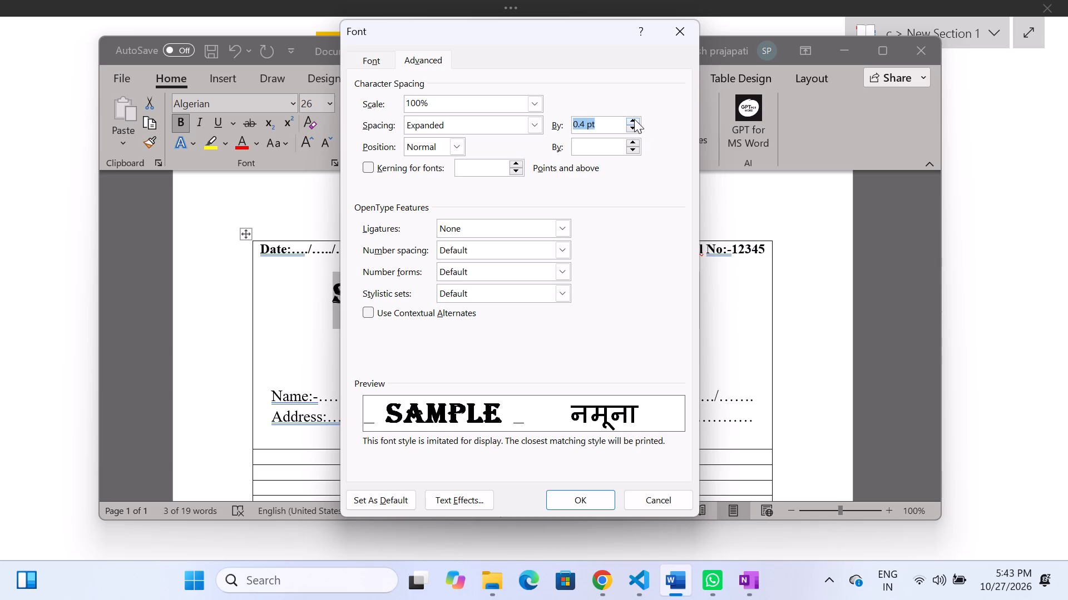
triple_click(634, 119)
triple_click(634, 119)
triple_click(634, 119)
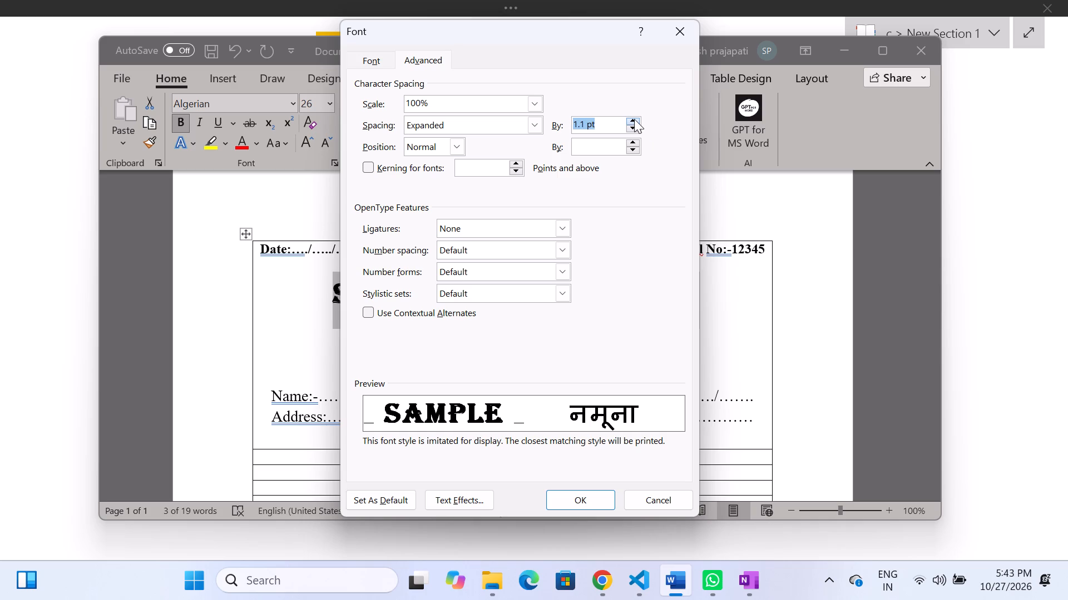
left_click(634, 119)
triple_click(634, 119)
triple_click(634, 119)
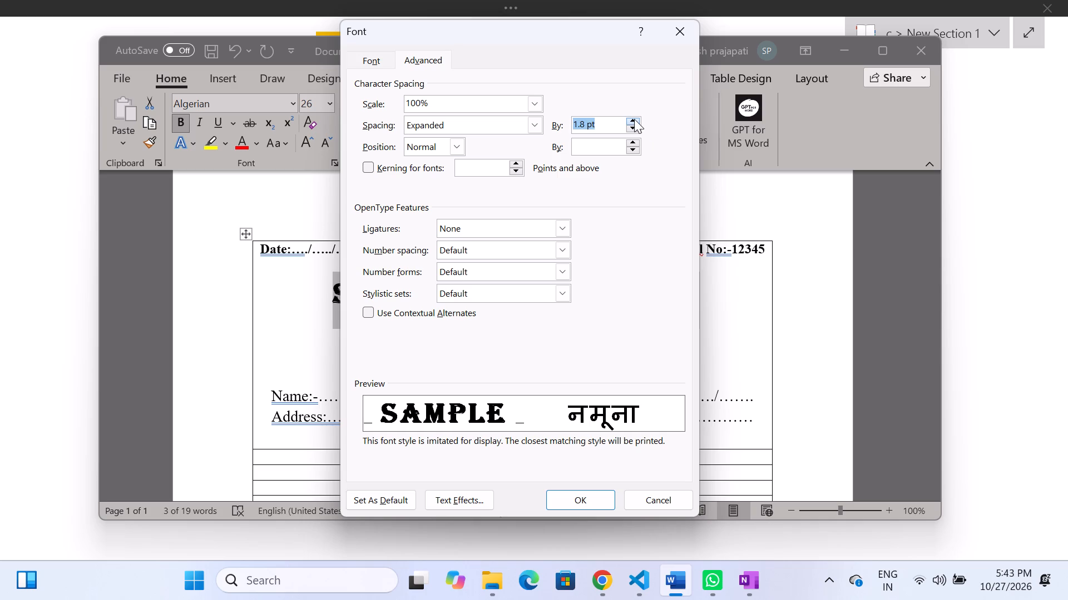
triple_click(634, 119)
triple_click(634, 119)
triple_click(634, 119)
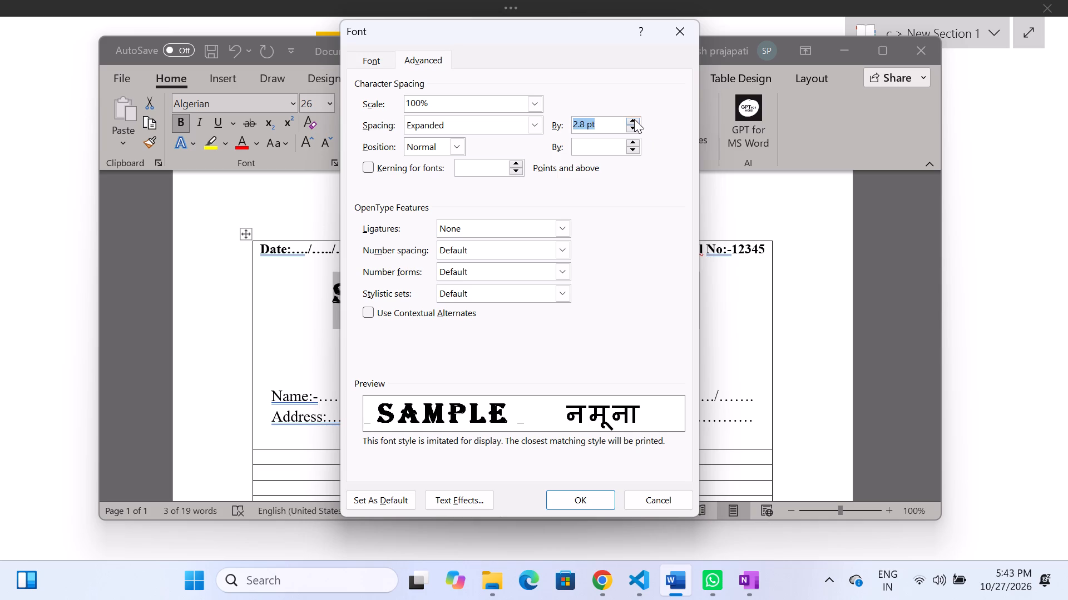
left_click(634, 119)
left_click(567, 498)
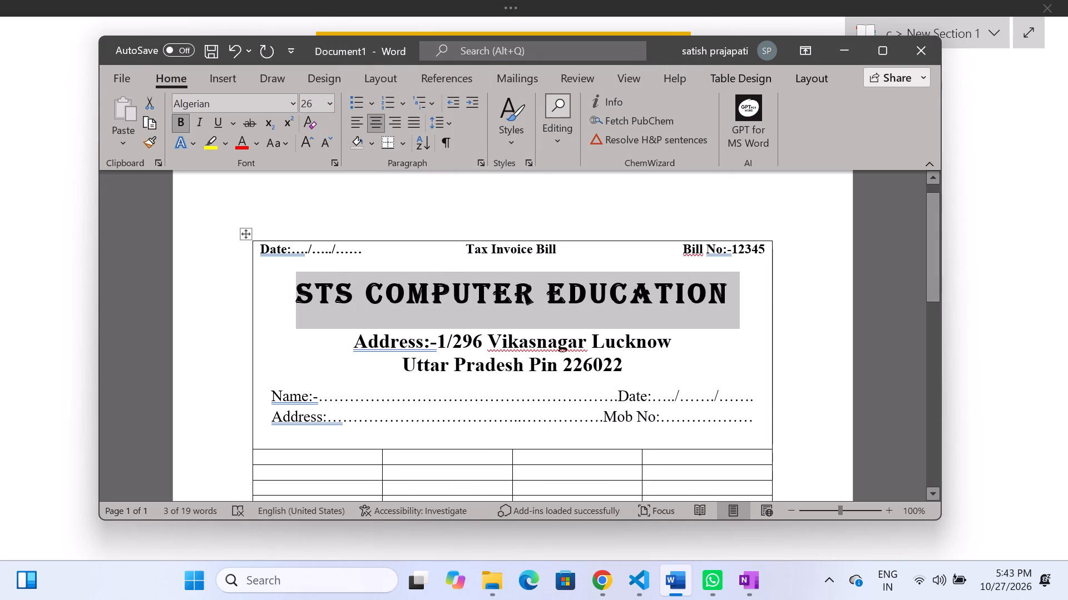
Set the expanded character spacing of the "STS Computer Education" title to 5 pt.
left_click(453, 122)
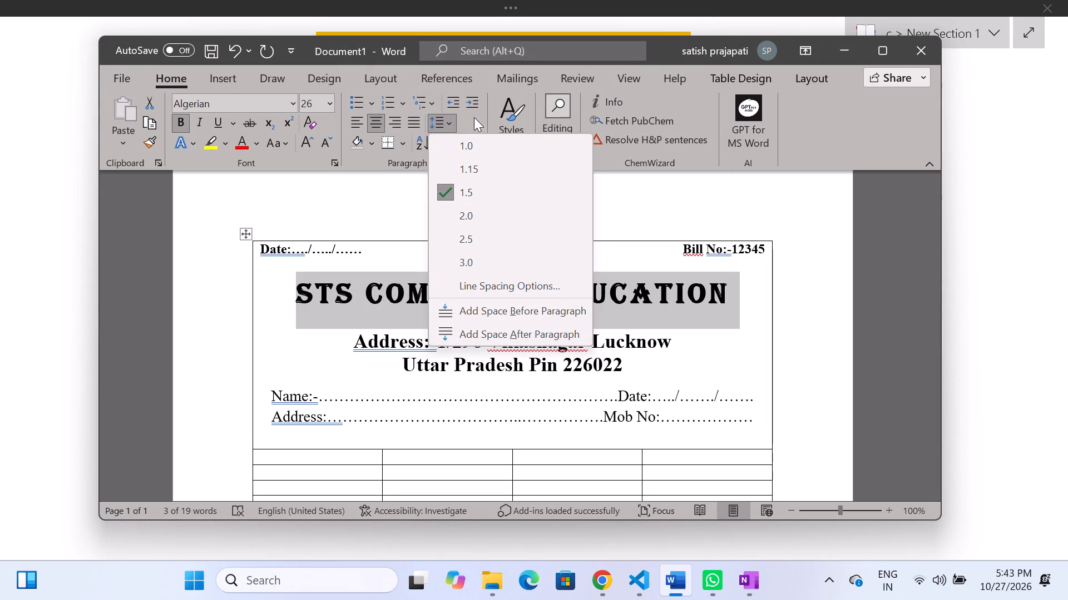
left_click(474, 117)
left_click(337, 158)
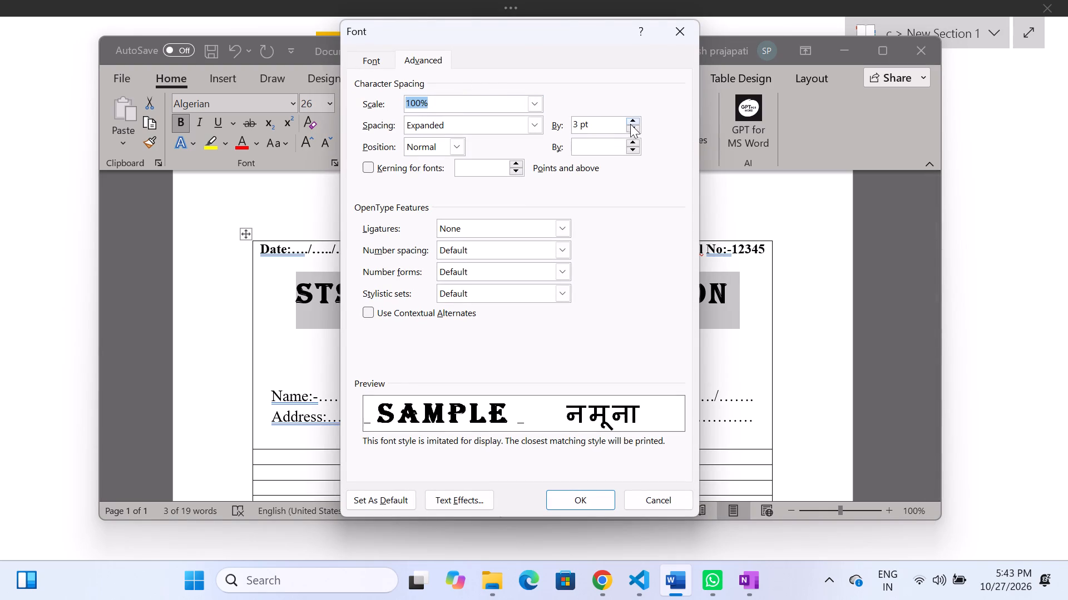
triple_click(635, 121)
triple_click(635, 121)
triple_click(635, 121)
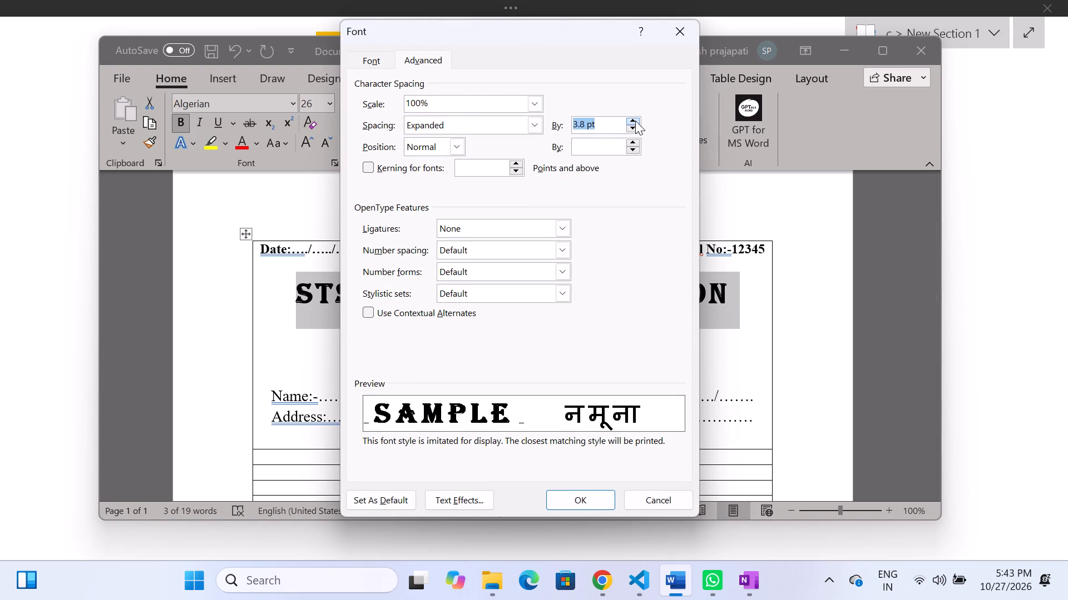
triple_click(635, 121)
triple_click(635, 121)
triple_click(635, 121)
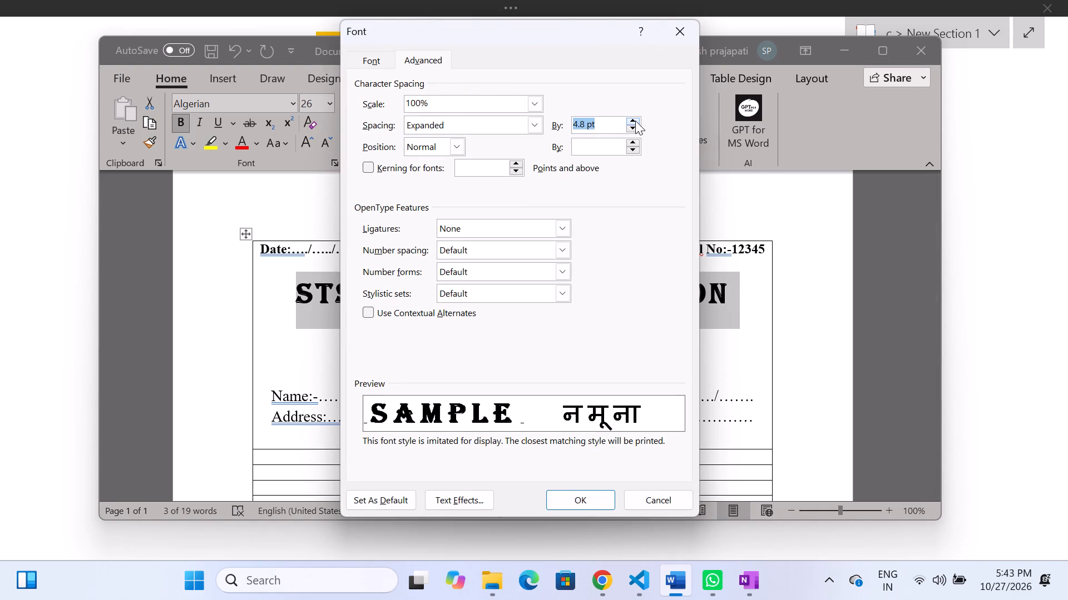
left_click(635, 121)
double_click(635, 121)
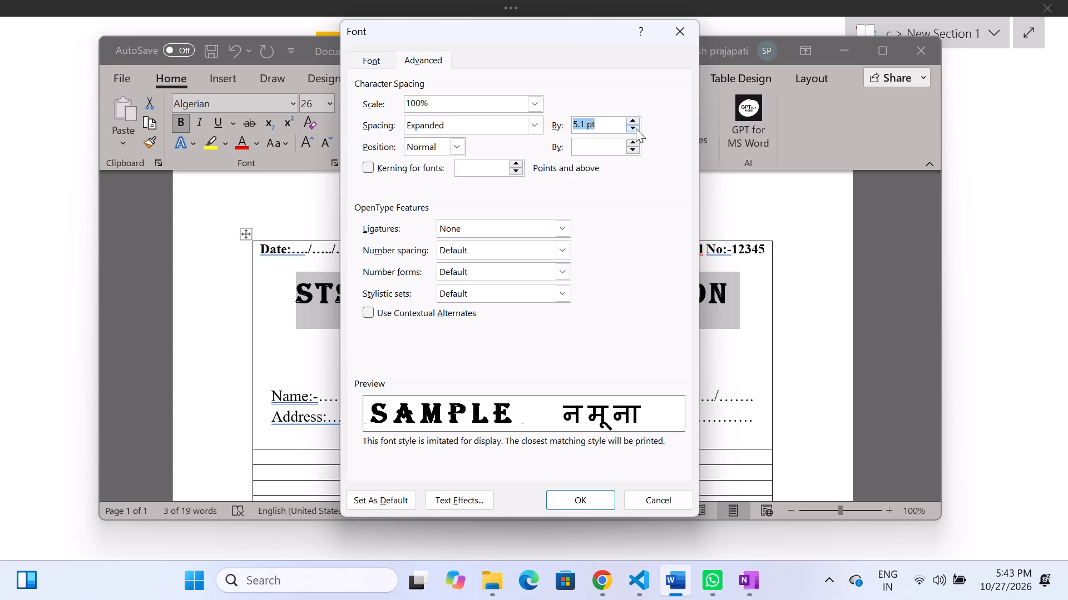
left_click(636, 128)
left_click(565, 495)
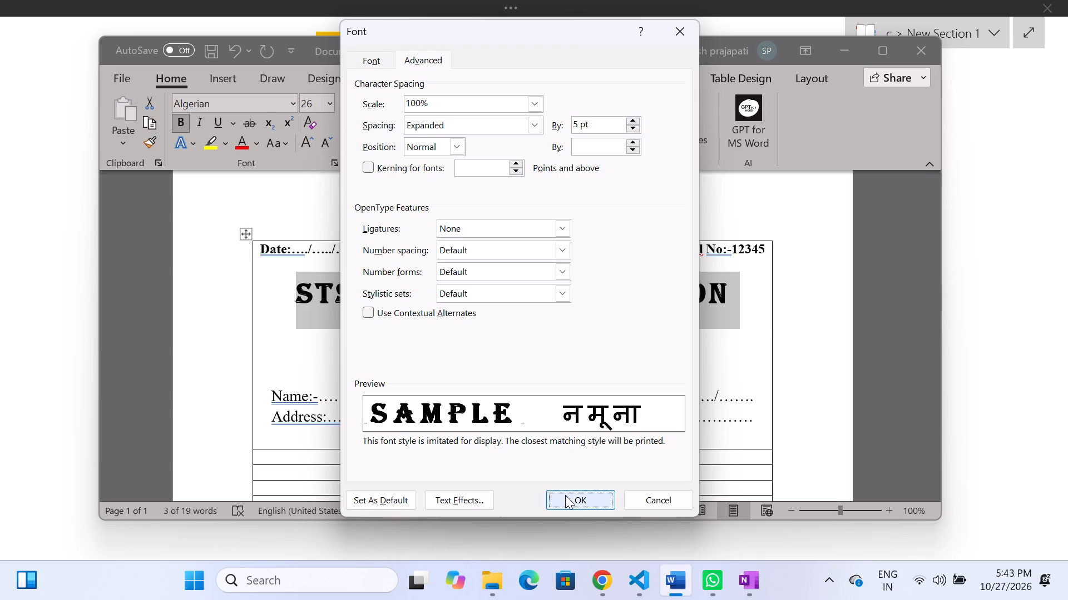
left_click(685, 368)
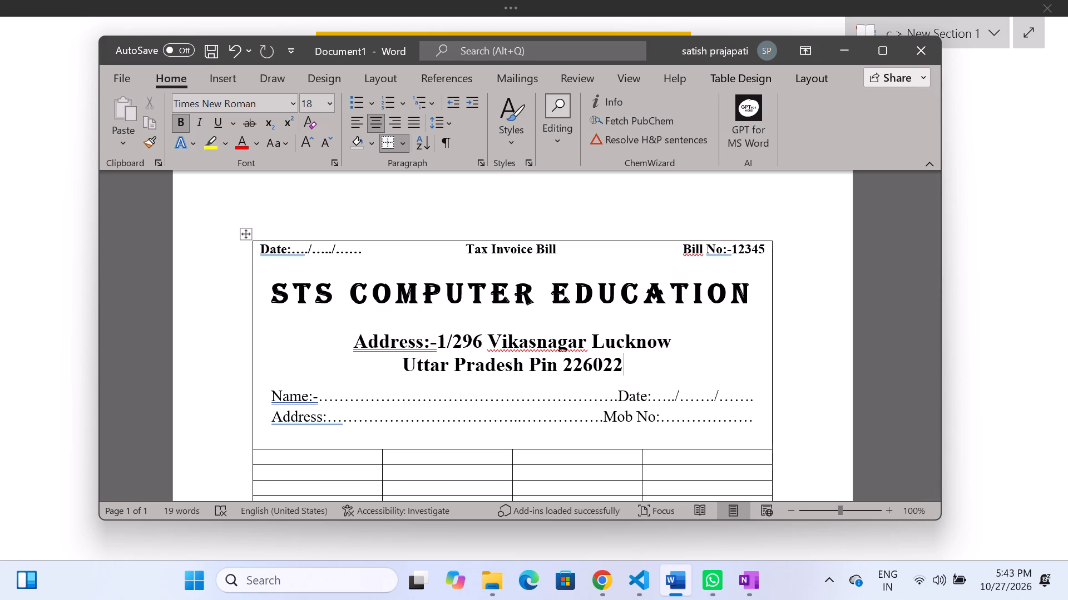
Enter the column headings "Sr No", "Title", "Pay" and "Total" in the first four-column row below the invoice header.
scroll(685, 368, "down", 1)
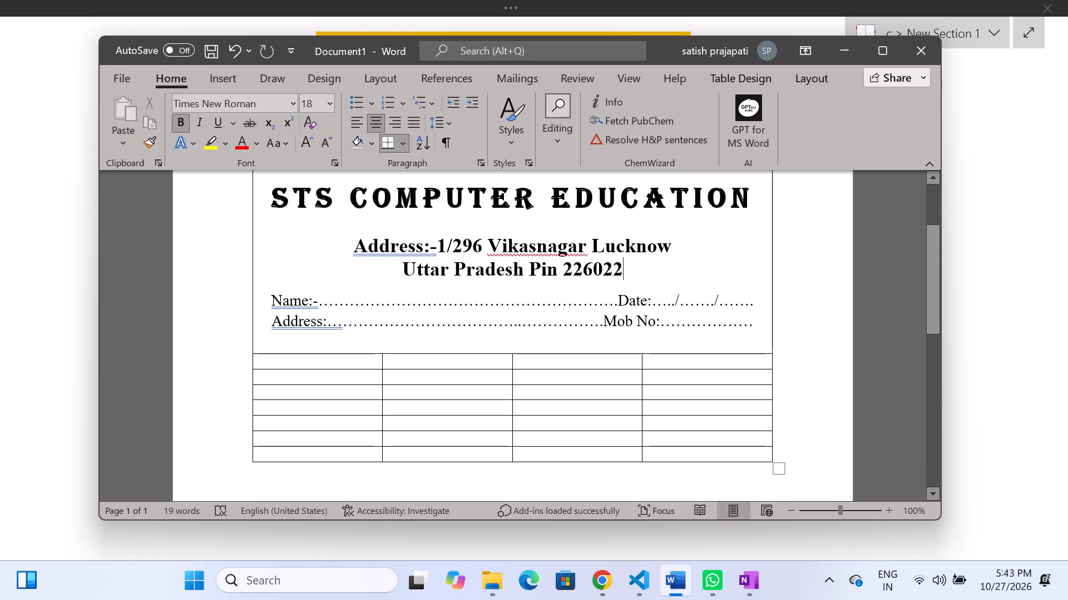
left_click(345, 360)
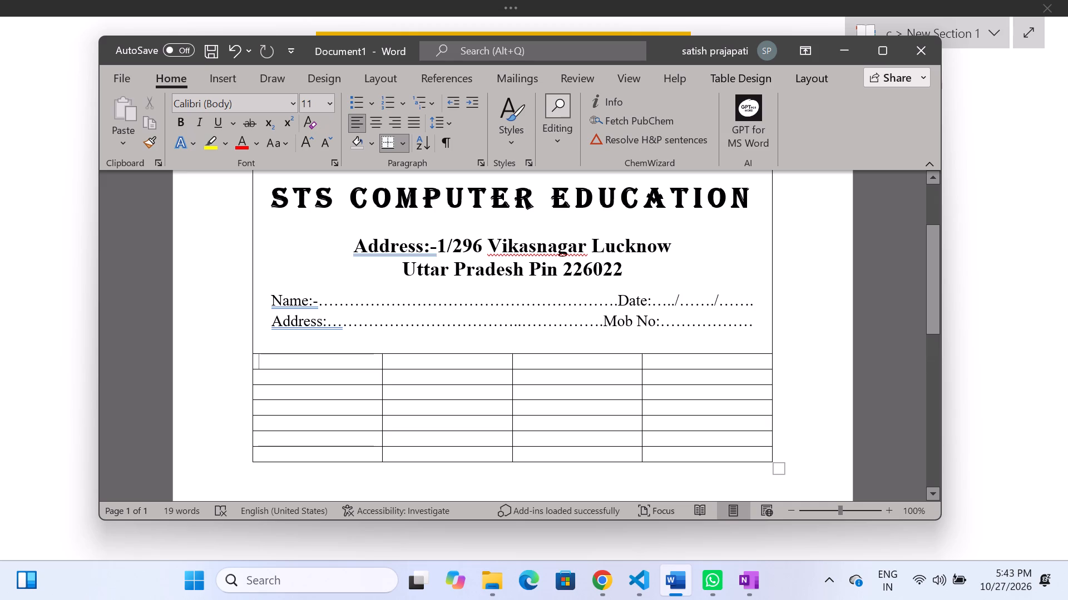
type("Sr No")
key("Right")
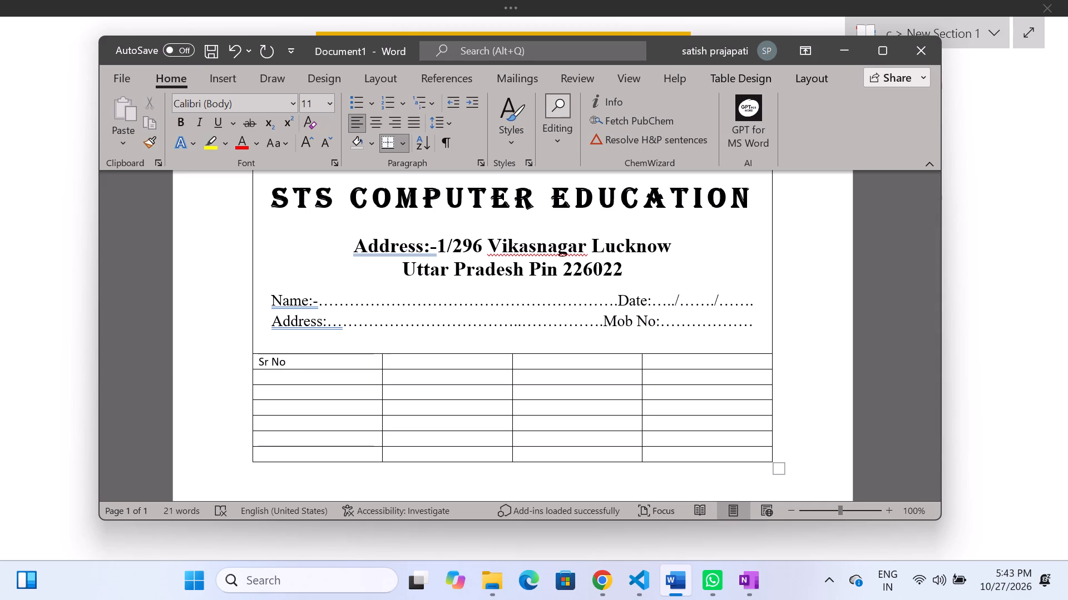
type("Title")
key("Right")
type("Pay")
key("Right")
type("Total")
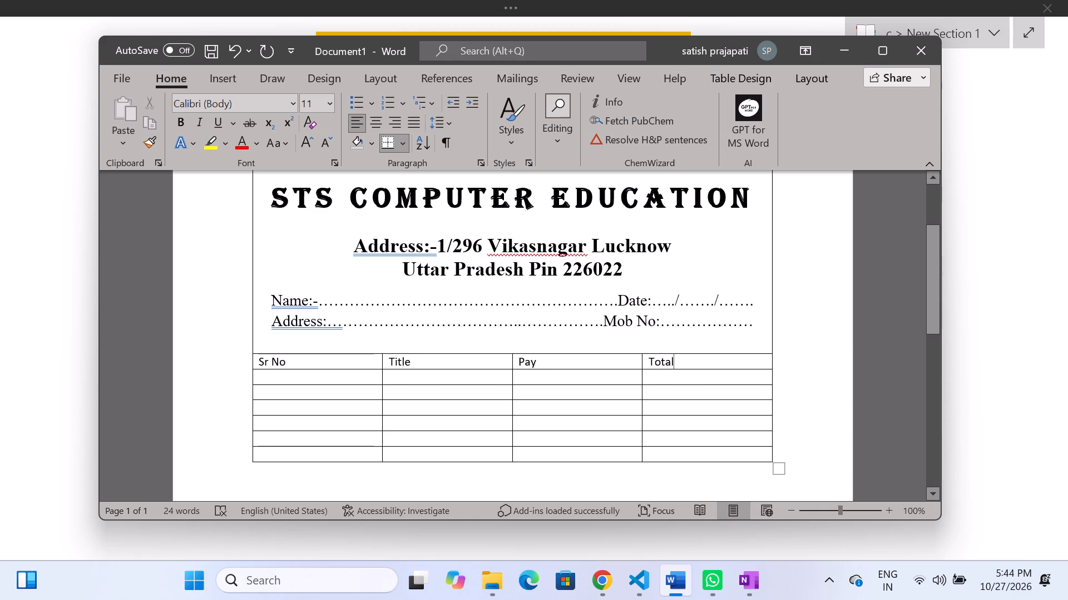
Format the column heading row as Times New Roman, bold, centred, at 16 pt.
left_click_drag(690, 357, 323, 359)
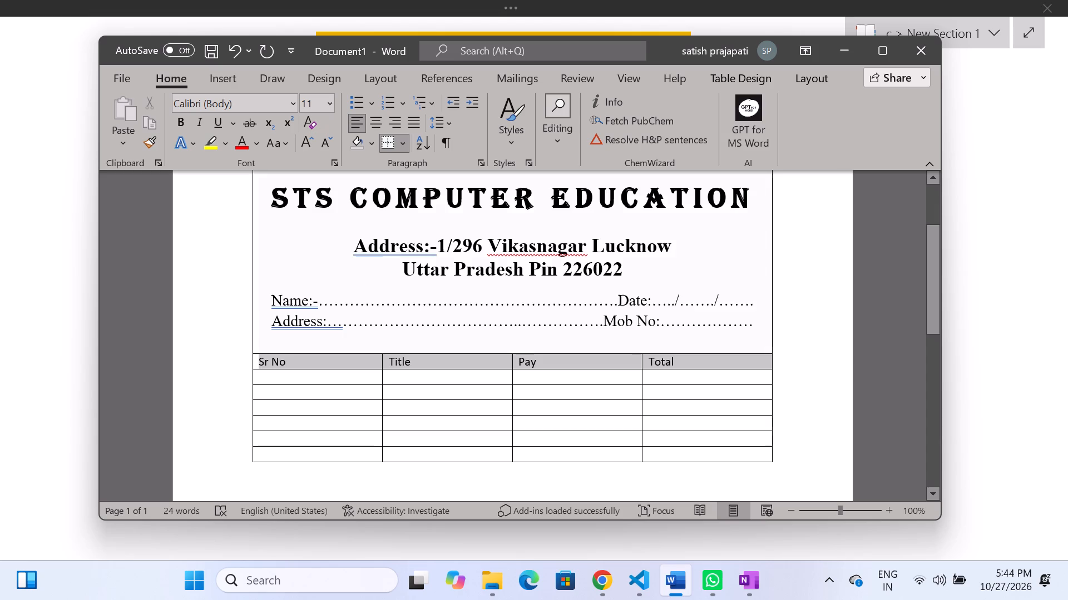
left_click_drag(323, 359, 264, 363)
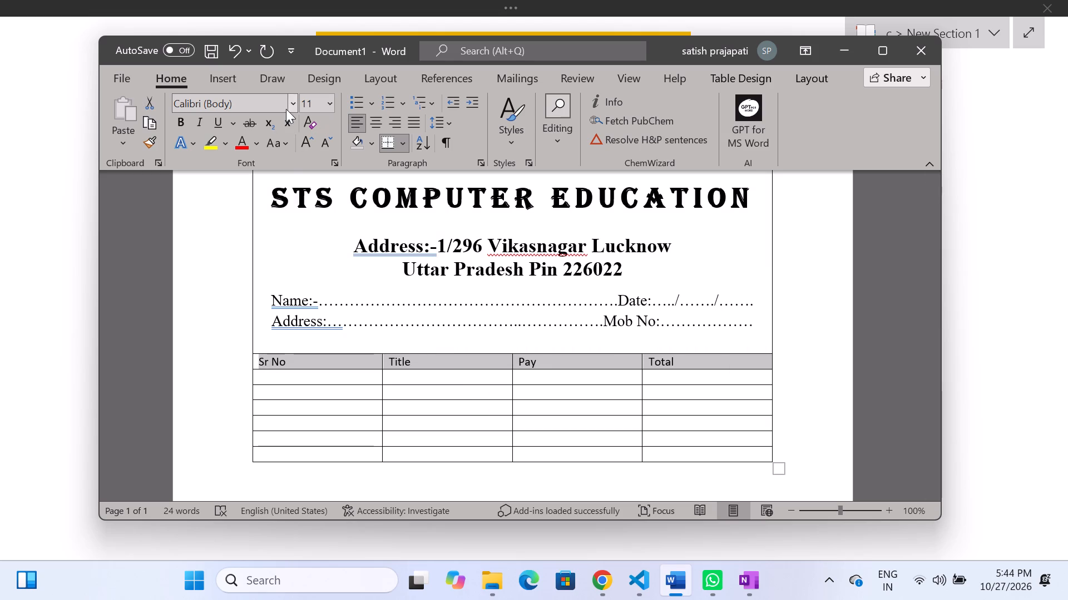
left_click(286, 109)
left_click(295, 101)
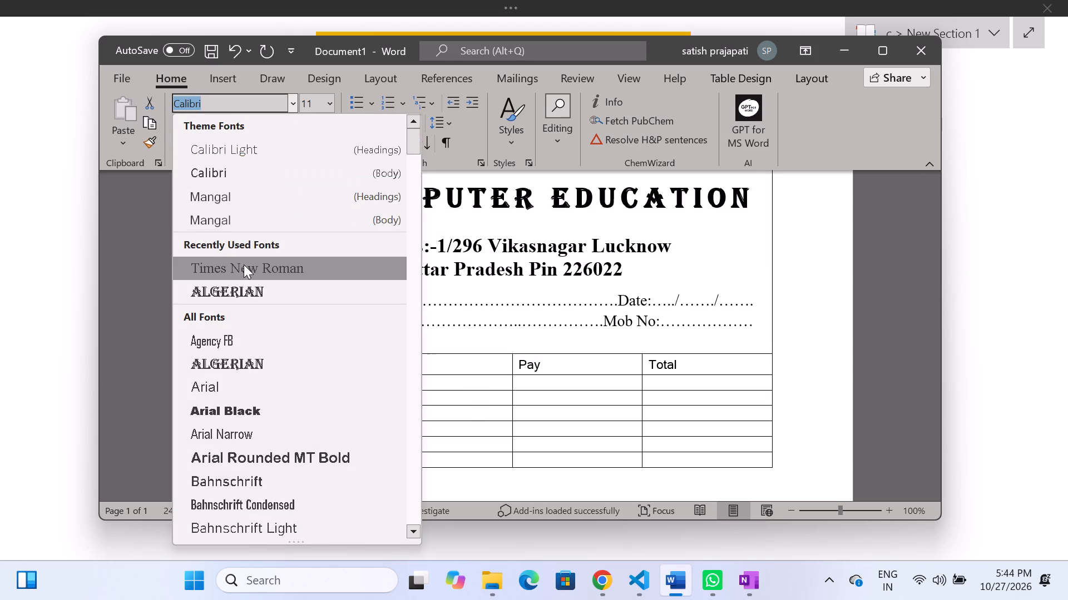
left_click(242, 268)
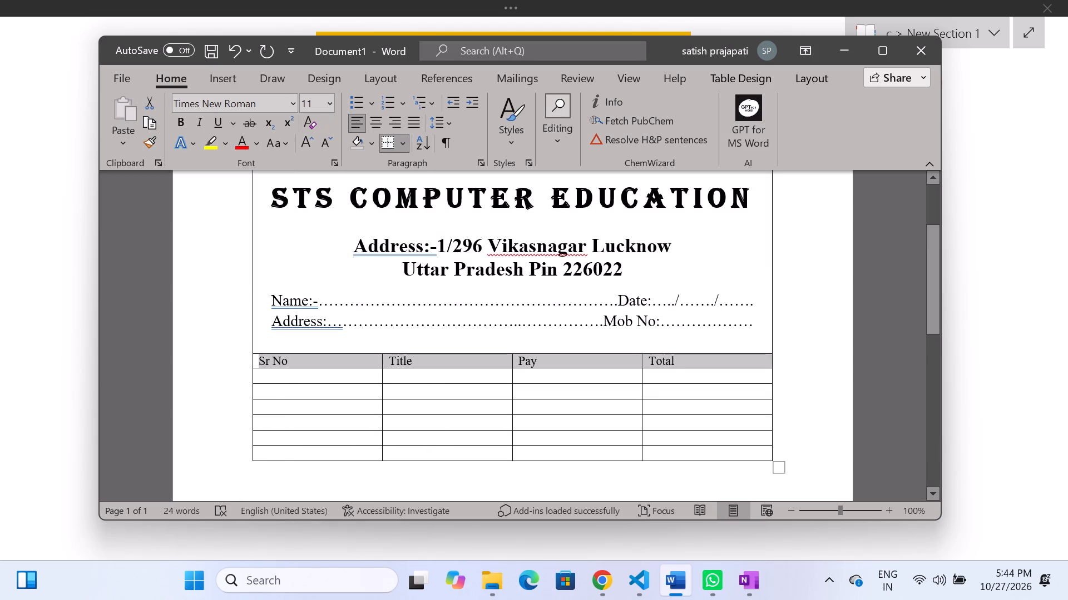
key("ctrl+b")
key("ctrl+e")
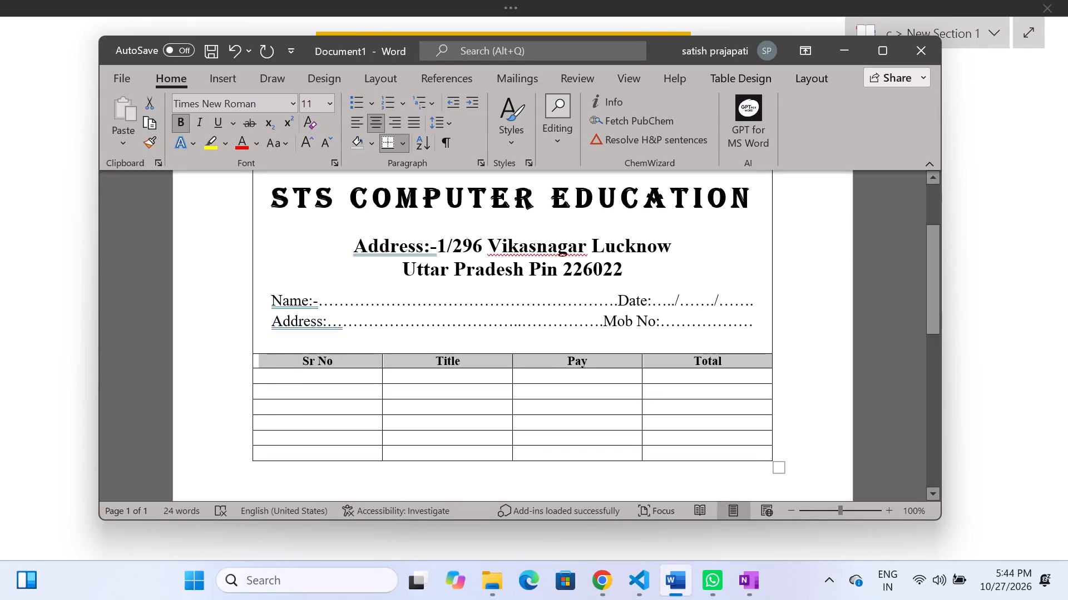
key("ctrl+shift+period")
key("ctrl+shift+period")
key("ctrl+shift+period")
key("ctrl+shift+period")
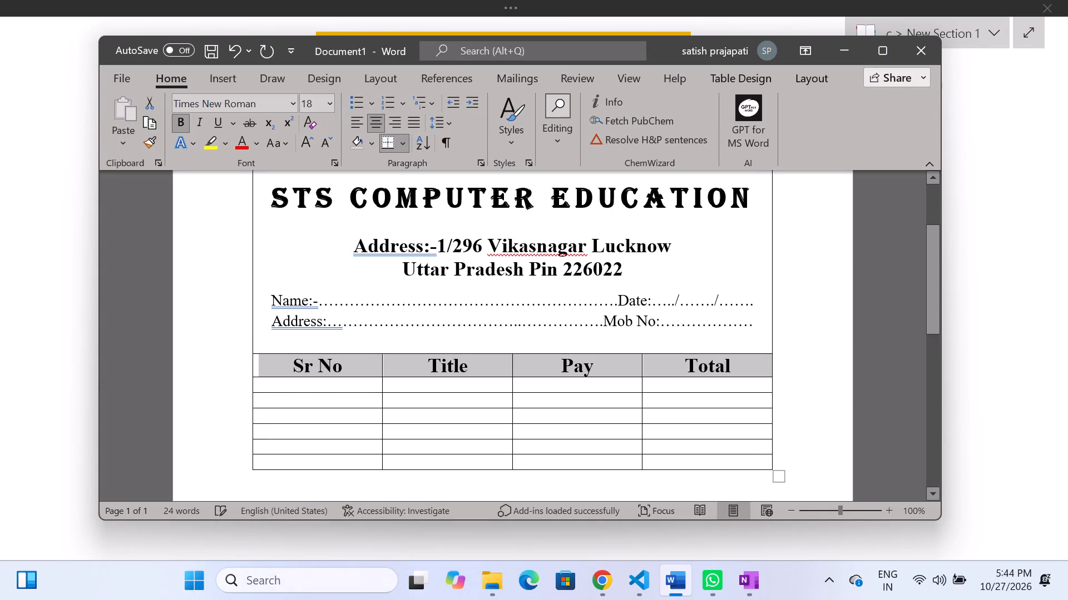
key("ctrl+shift+comma")
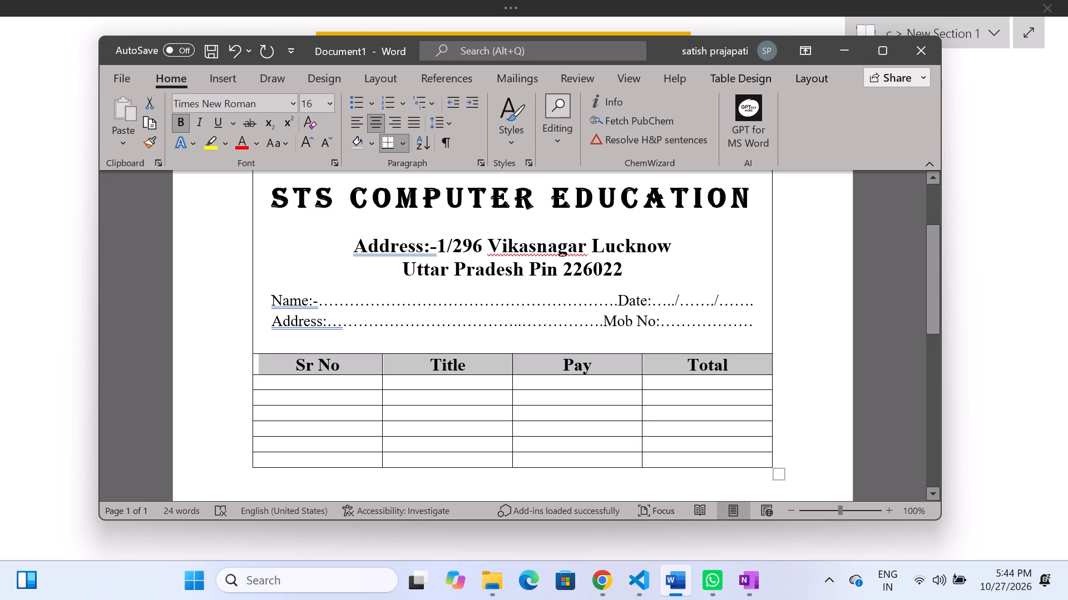
Narrow the Sr No, Pay and Total columns to just fit their headings and give the freed width to the Title column.
left_click_drag(382, 389, 367, 389)
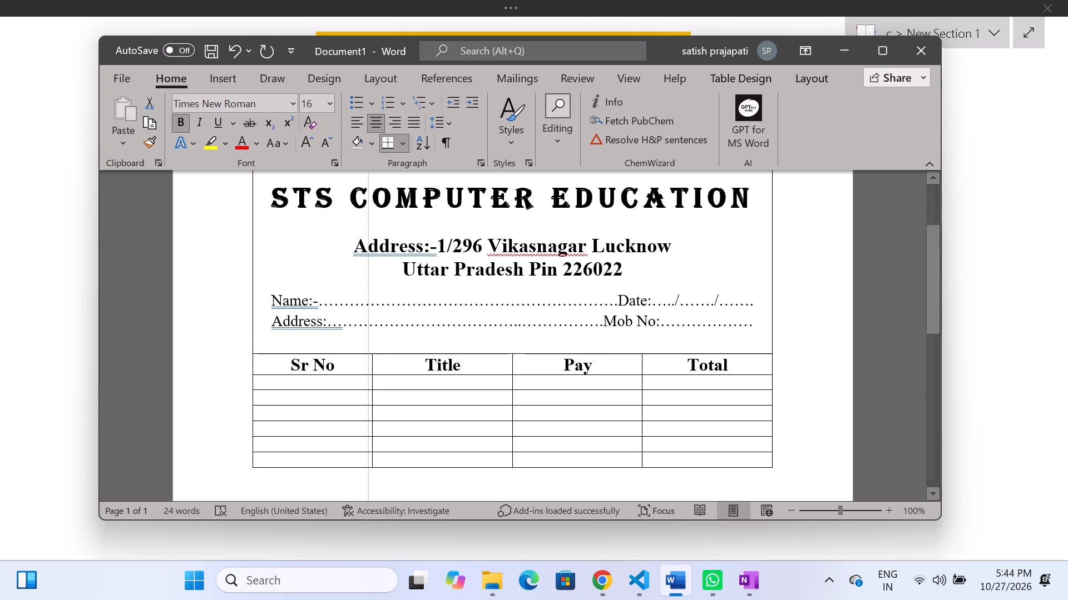
left_click_drag(367, 389, 310, 389)
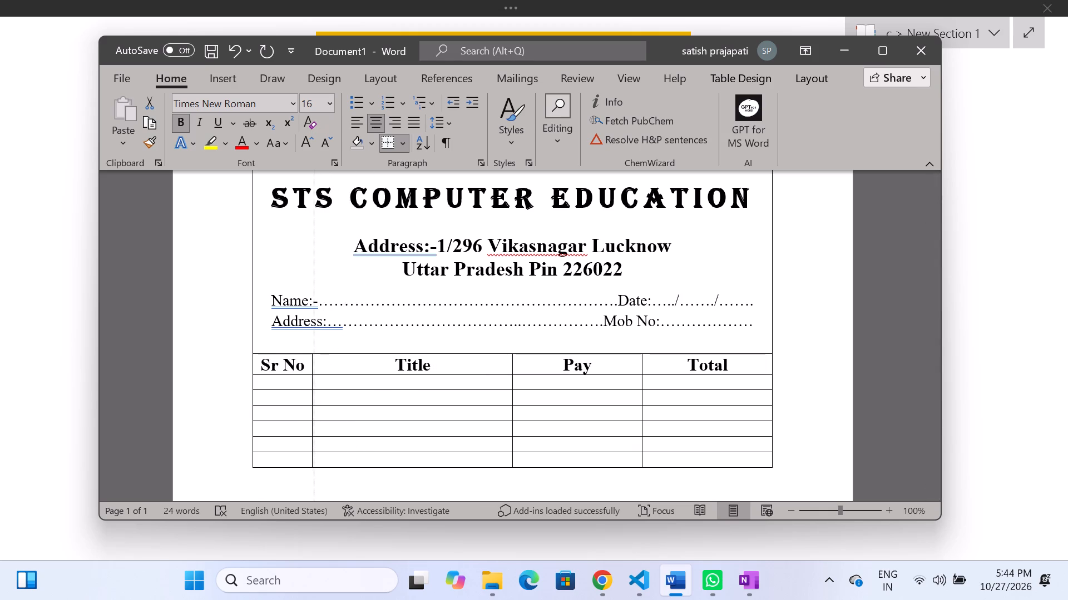
left_click_drag(310, 389, 314, 389)
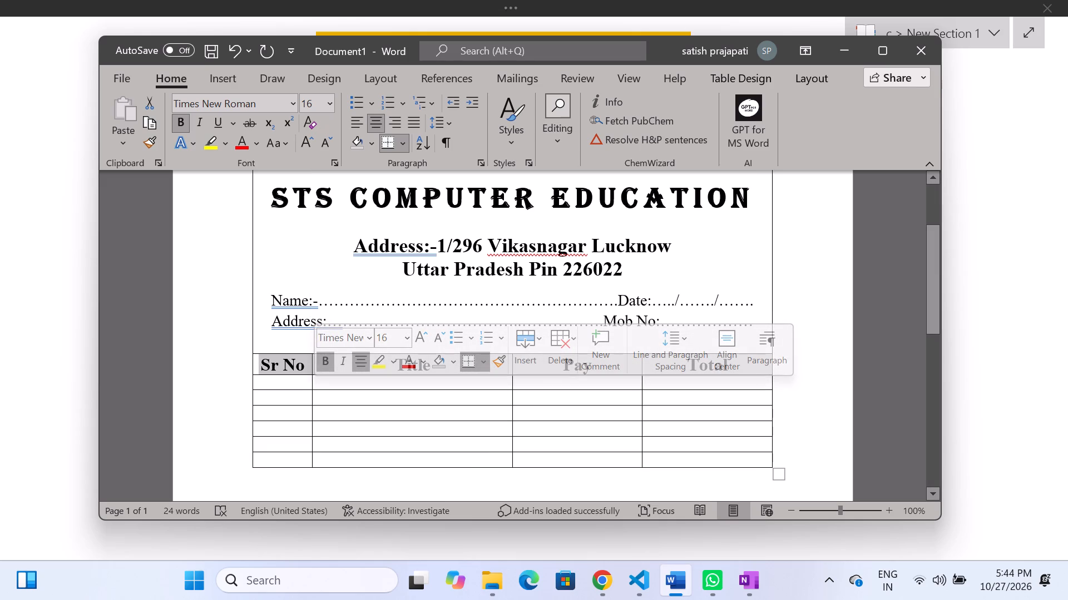
left_click_drag(640, 404, 700, 408)
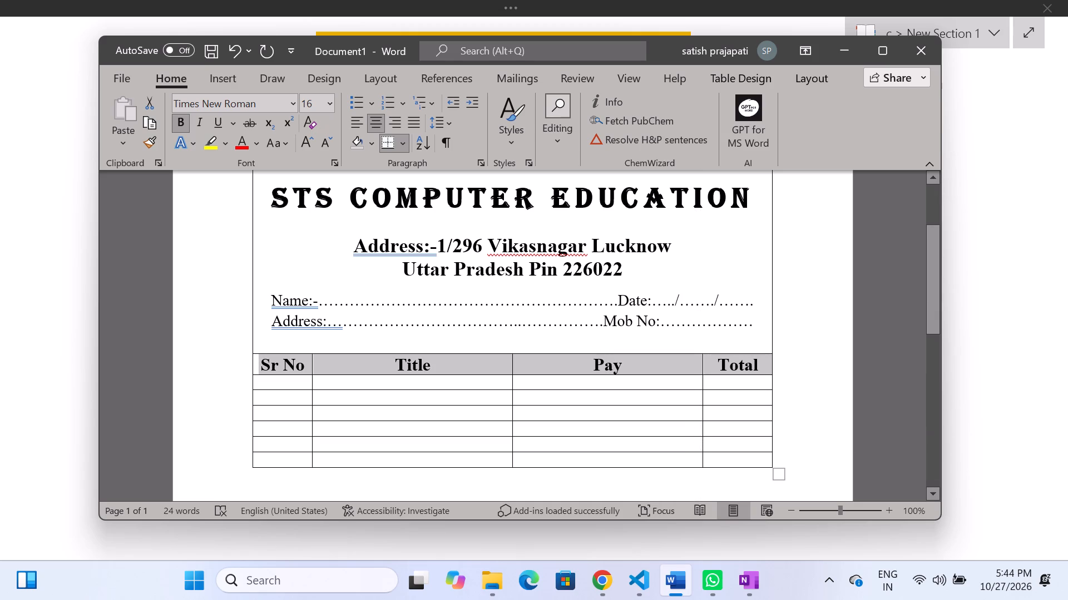
left_click_drag(512, 404, 562, 407)
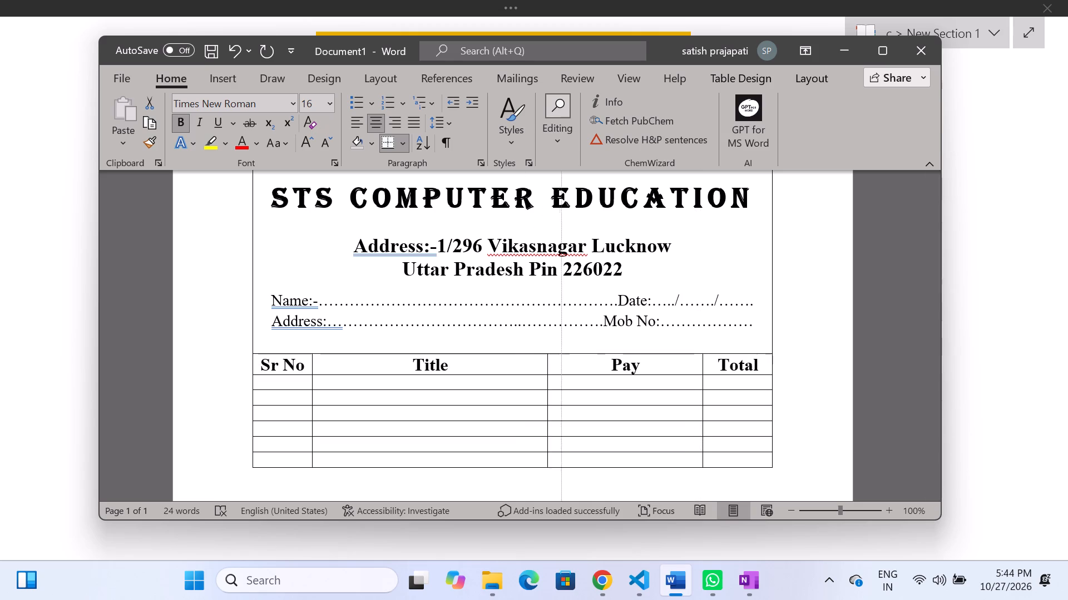
left_click_drag(562, 407, 611, 414)
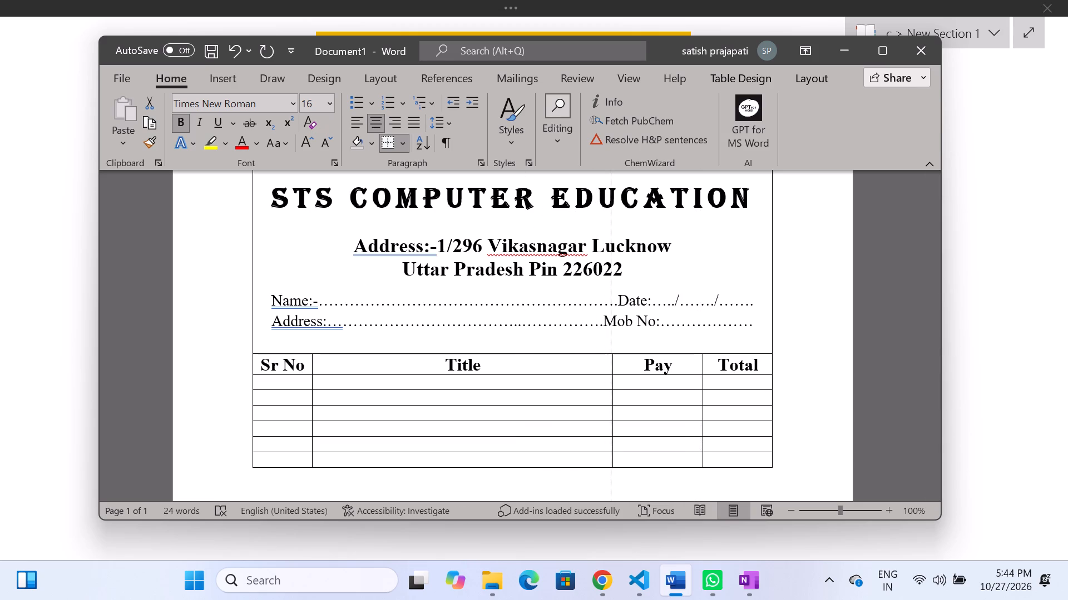
left_click_drag(611, 414, 611, 414)
left_click(561, 376)
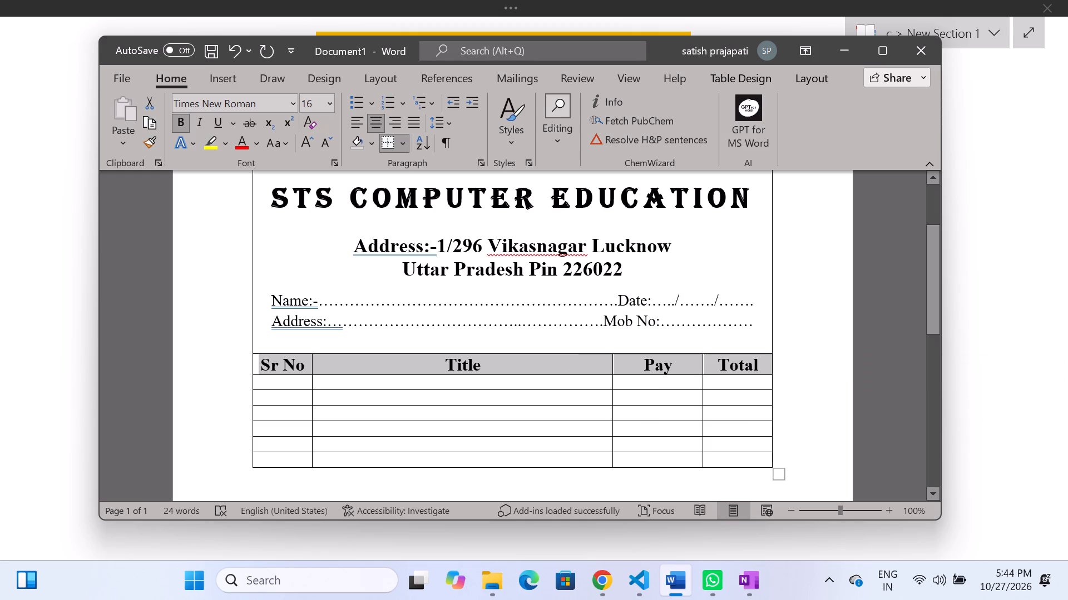
Merge all four cells of the table's bottom row into one cell.
left_click_drag(730, 457, 292, 459)
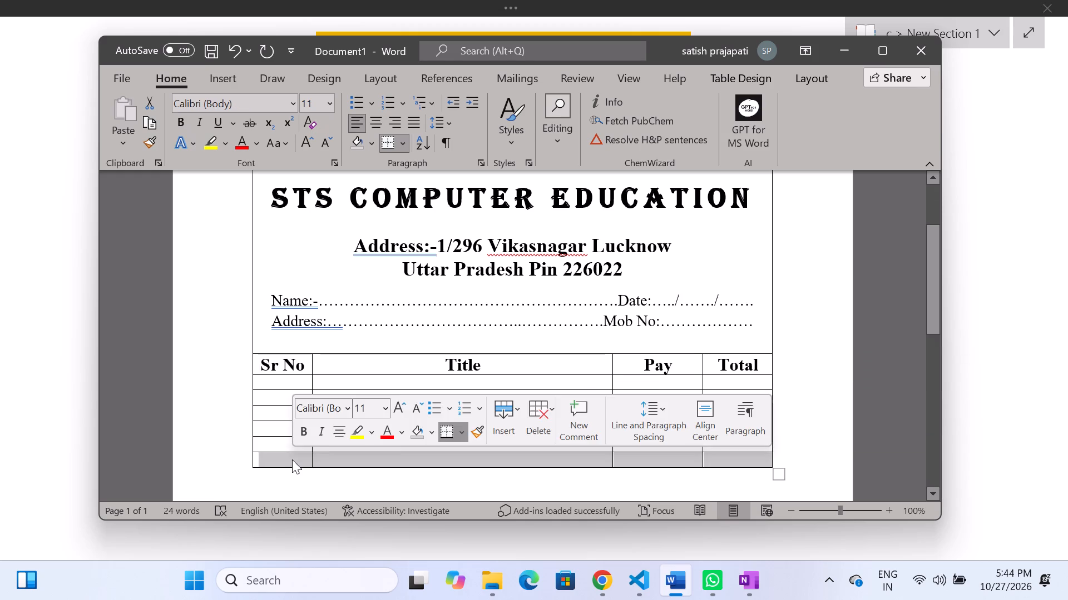
scroll(292, 459, "down", 1)
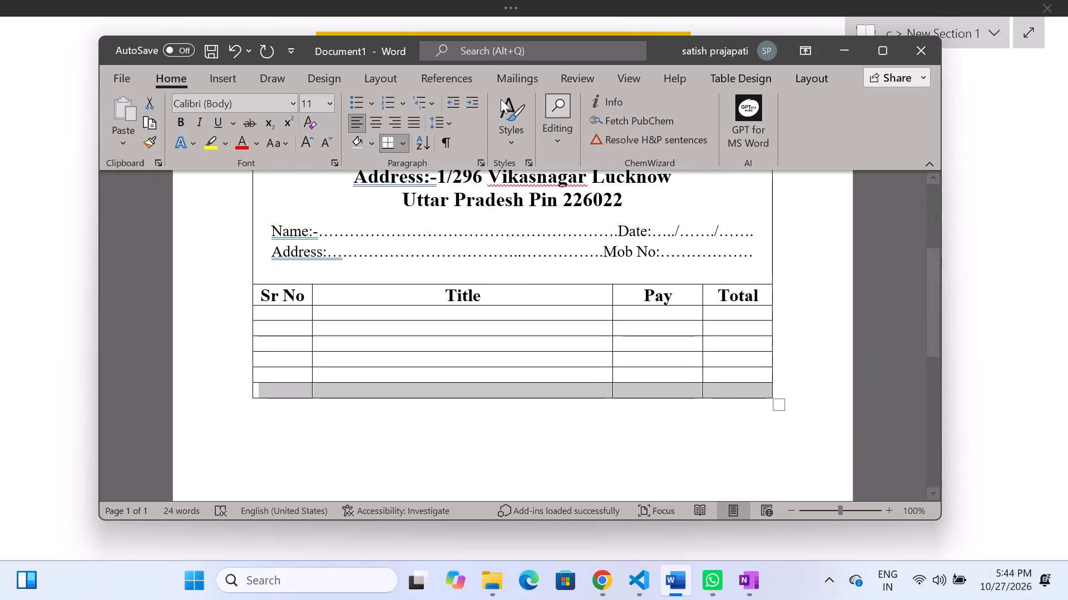
left_click(808, 69)
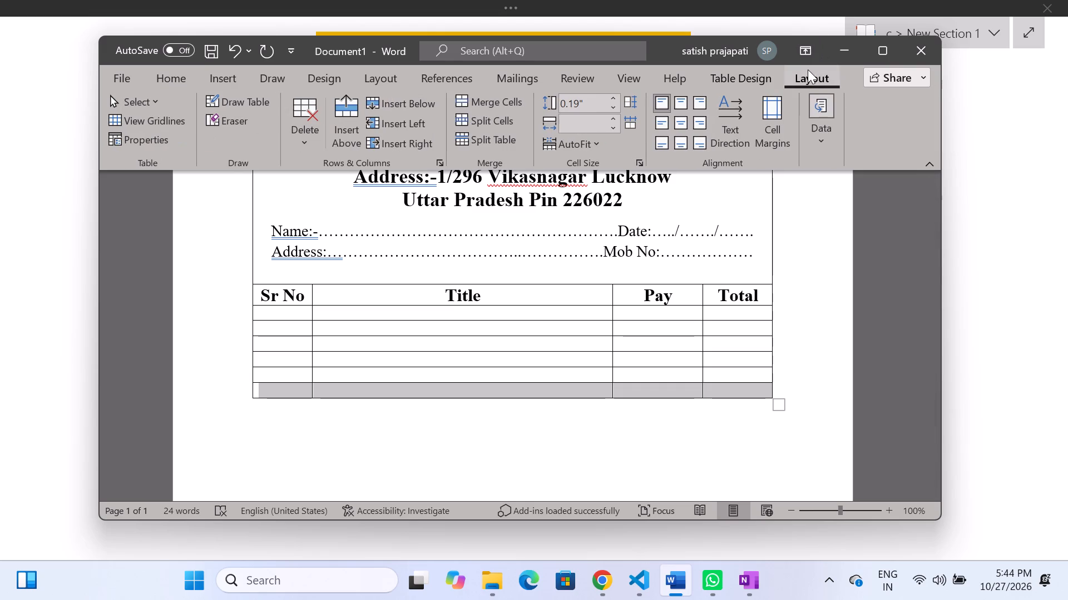
left_click(469, 100)
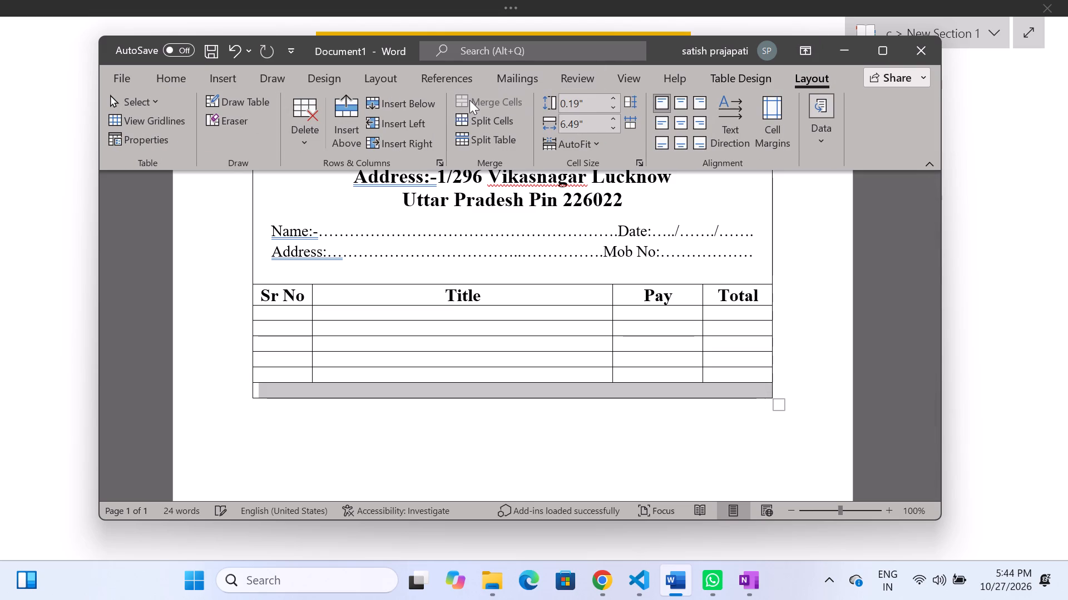
Enter "IN Words" in the merged bottom row.
left_click(306, 385)
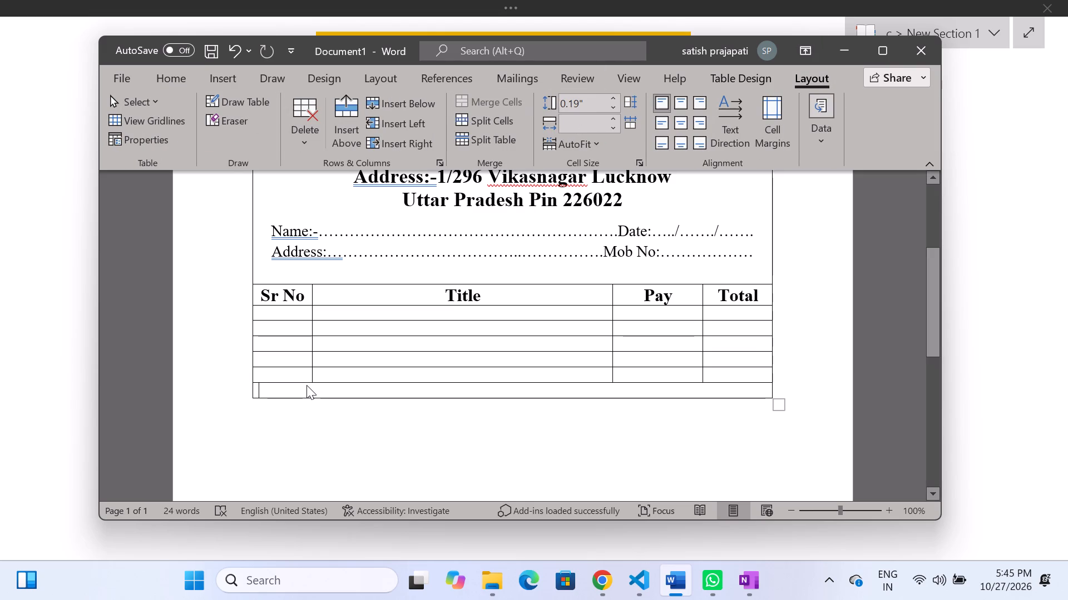
type("IN Words")
key("BackSpace")
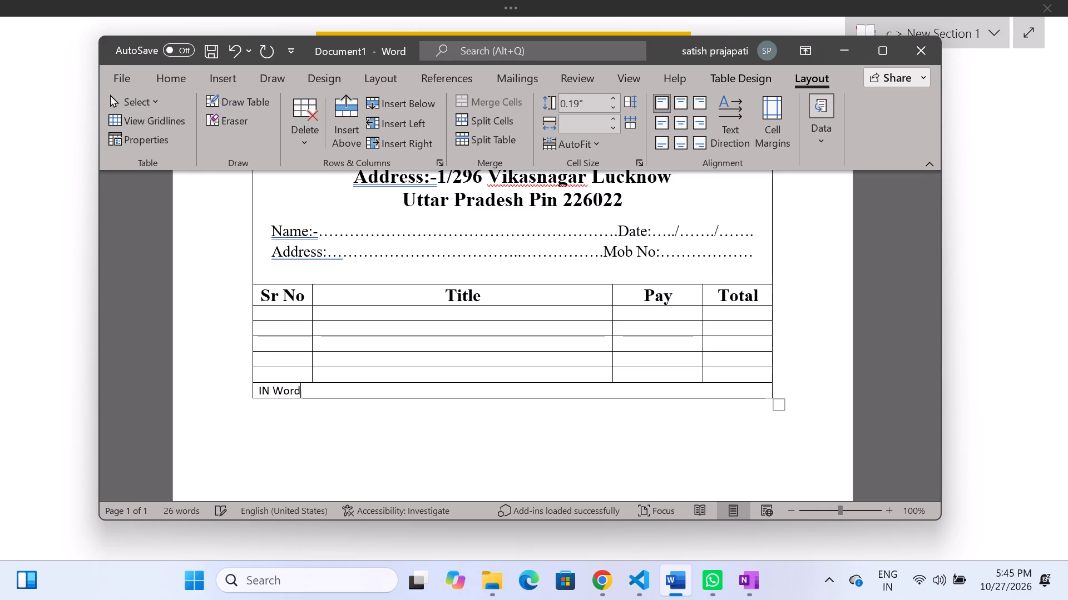
key("s")
Add a right-aligned second line reading "Signature" below "IN Words" in the bottom row.
key("Return")
key("space")
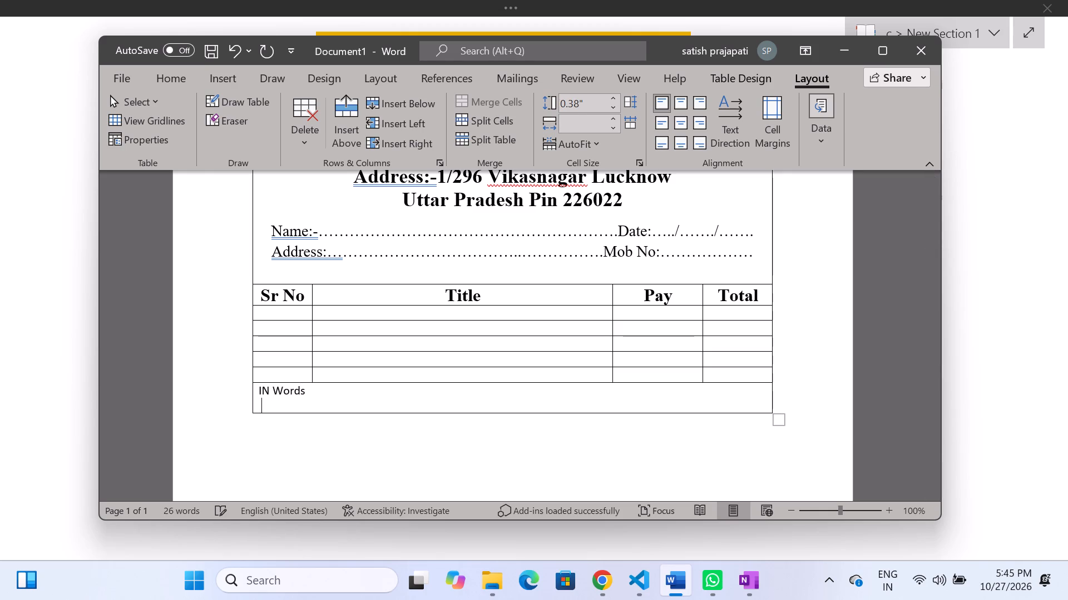
key("space")
key("space")
key("BackSpace")
key("BackSpace")
key("BackSpace")
key("BackSpace")
key("BackSpace")
key("BackSpace")
key("BackSpace")
key("ctrl+r")
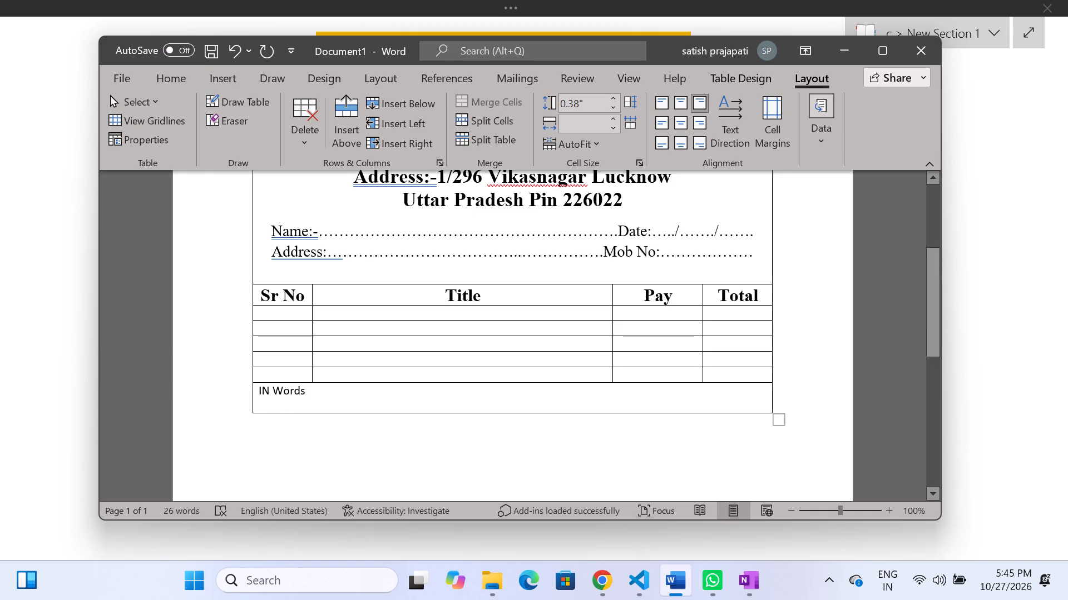
key("shift+s")
type("ignature")
Format the "IN Words" and "Signature" text in the bottom row as 14 pt Times New Roman.
left_click_drag(260, 392, 674, 396)
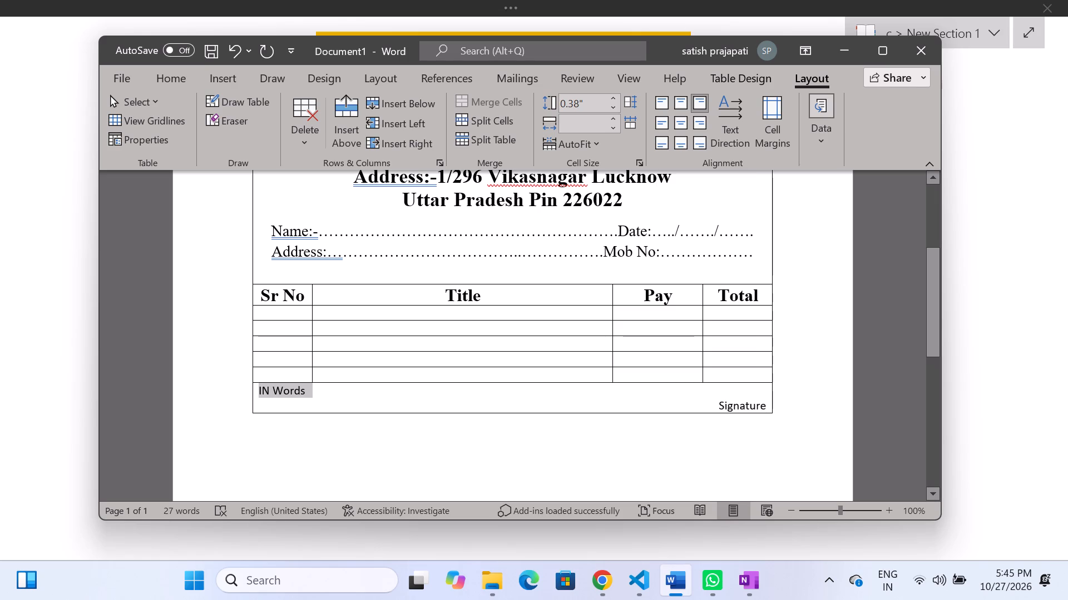
left_click_drag(674, 396, 758, 412)
key("ctrl+shift+period")
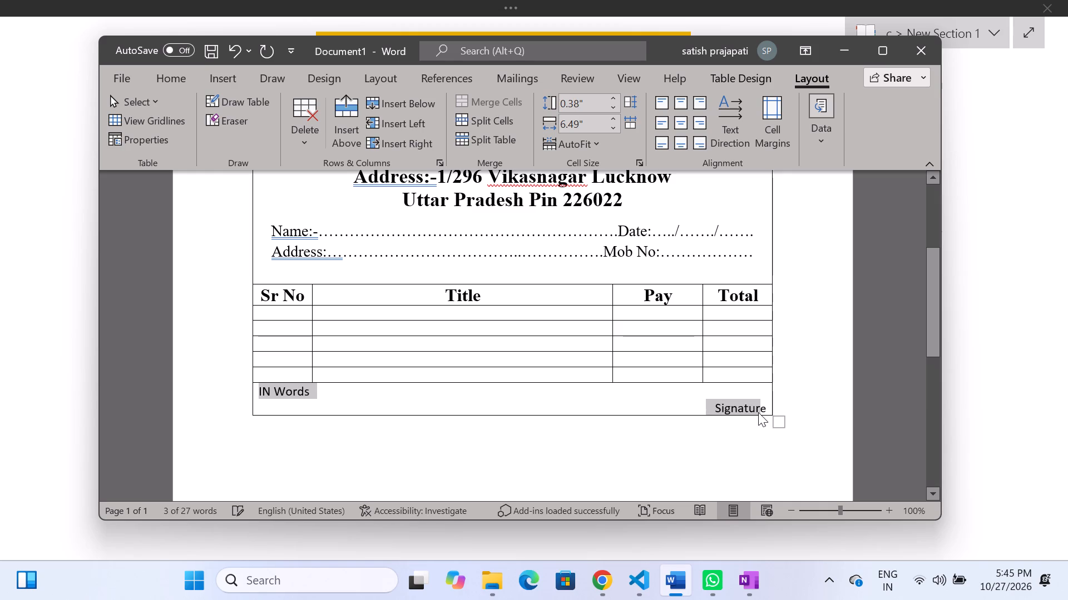
key("ctrl+shift+period")
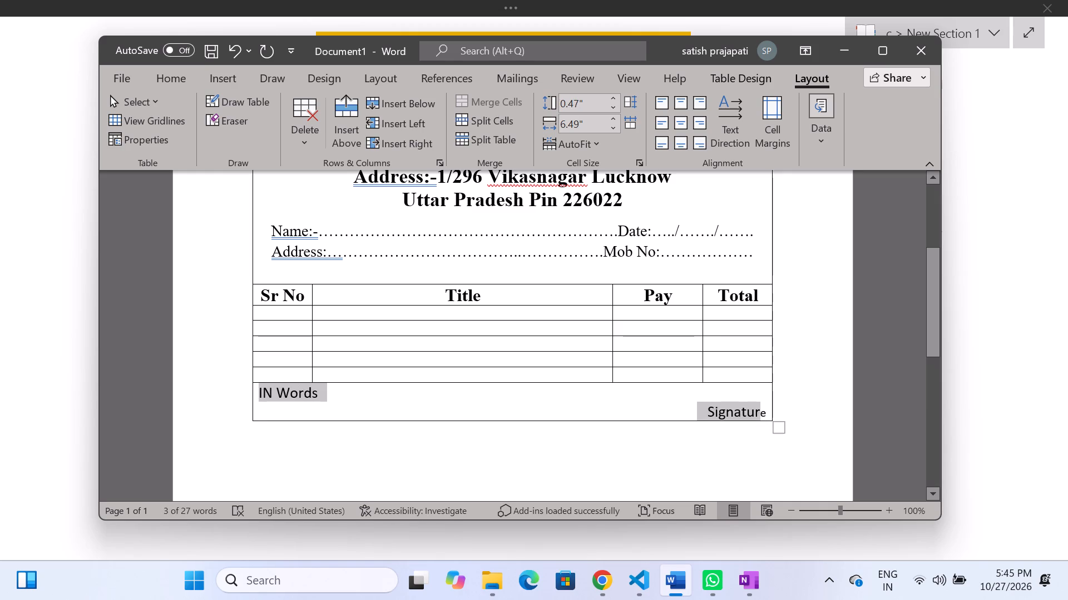
left_click(169, 83)
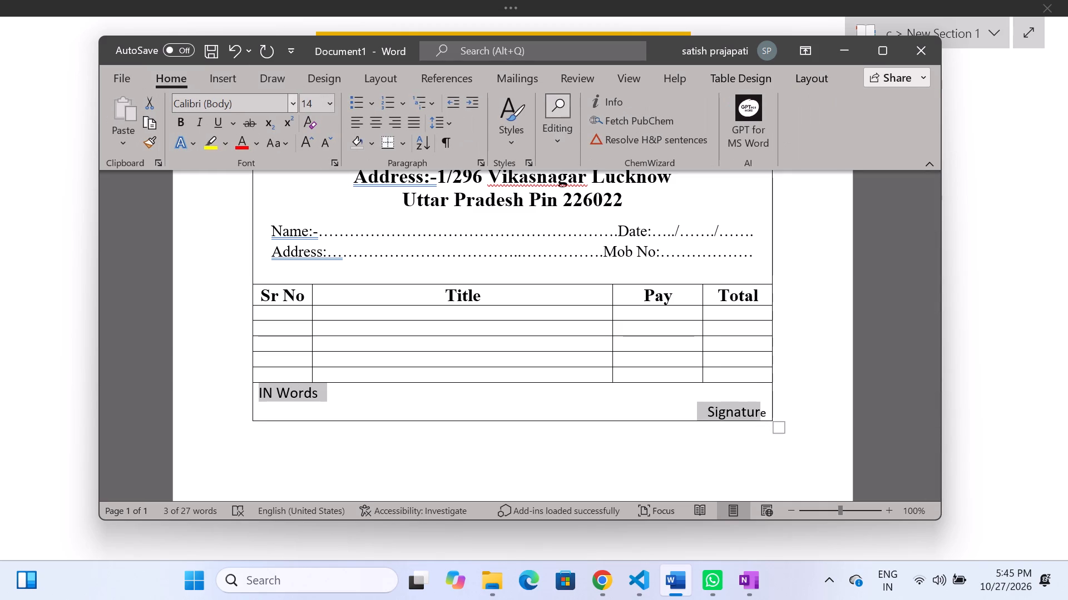
left_click(289, 99)
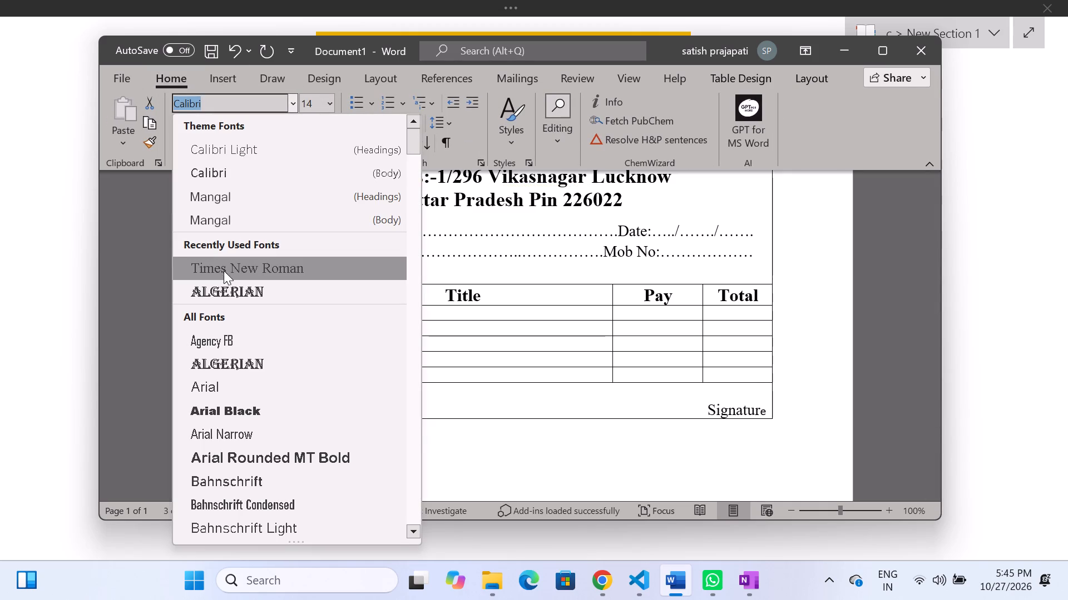
left_click(221, 278)
left_click(477, 401)
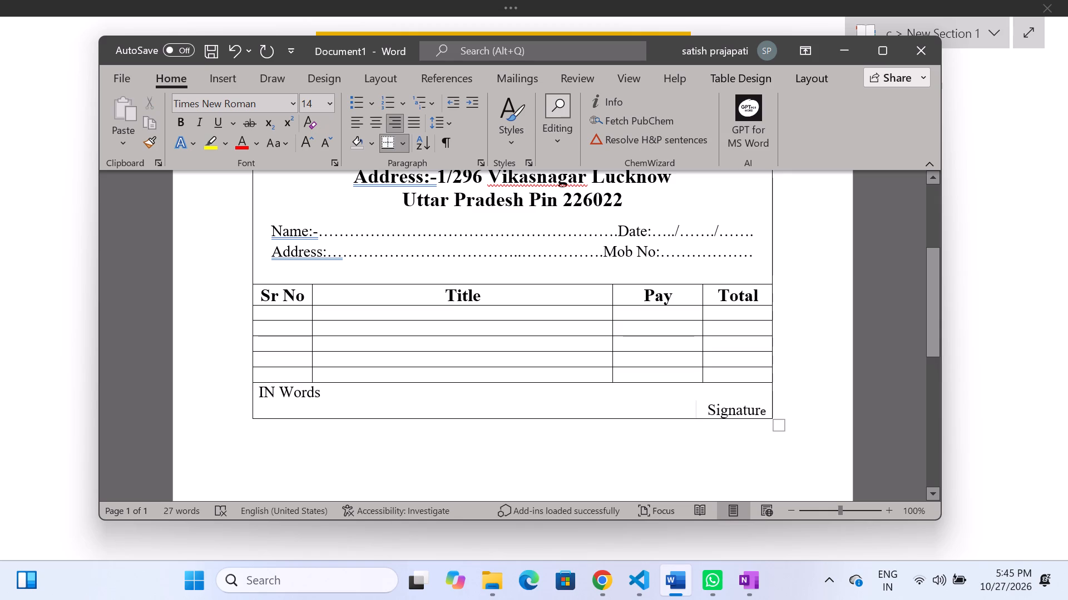
Enter Amount, SGST, CGST and Total down the Pay column, leaving the first cell under the heading blank.
left_click(670, 314)
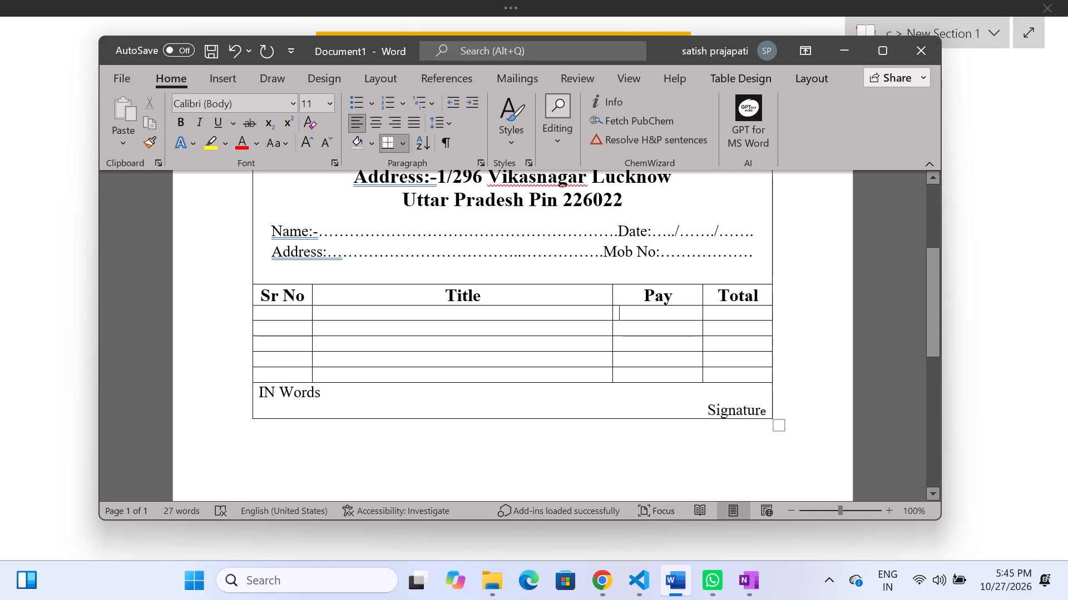
left_click(669, 326)
type("Amou")
type("nt")
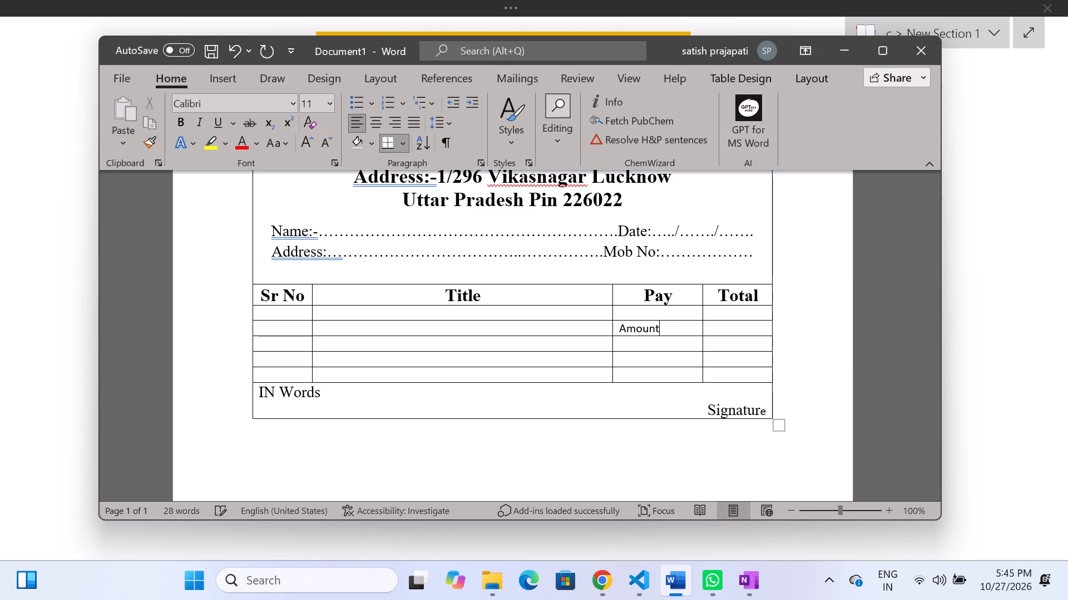
key("Down")
key("shift+s")
key("shift+g")
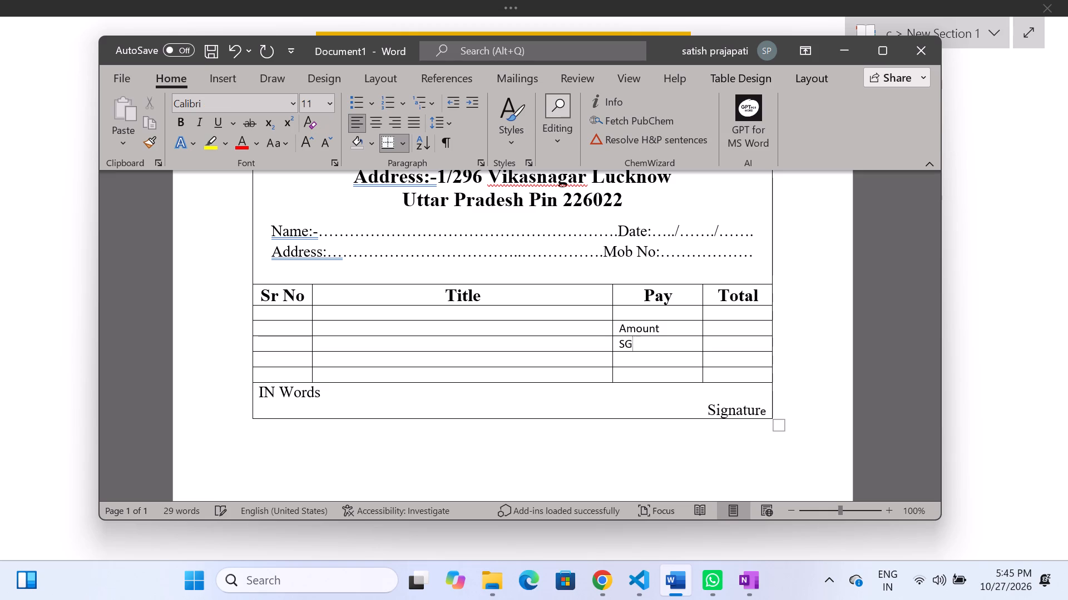
type("ST")
key("Down")
type("CGST")
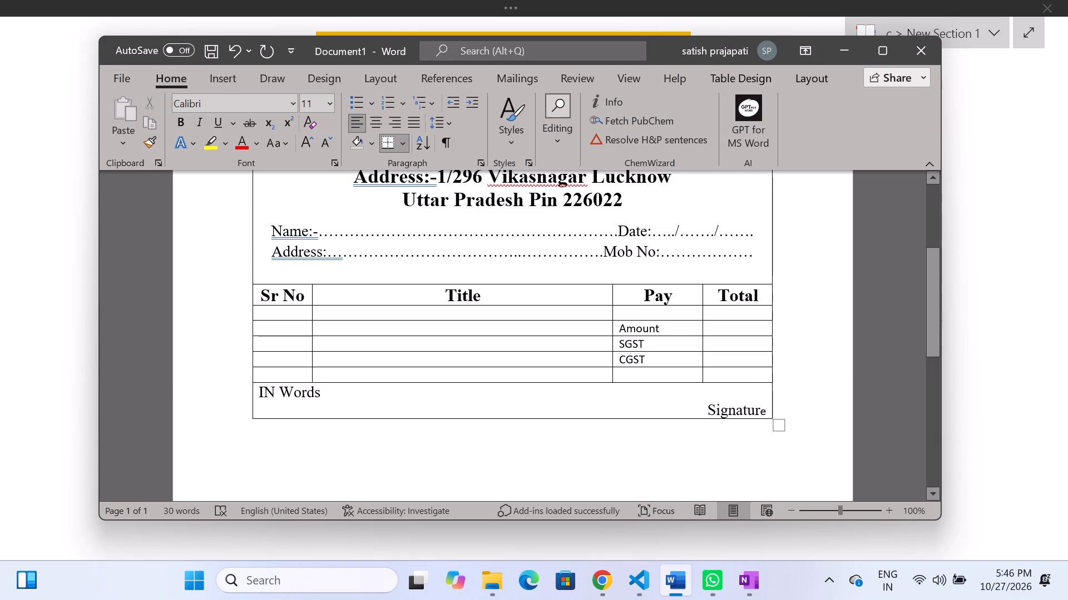
left_click(646, 370)
type("Total")
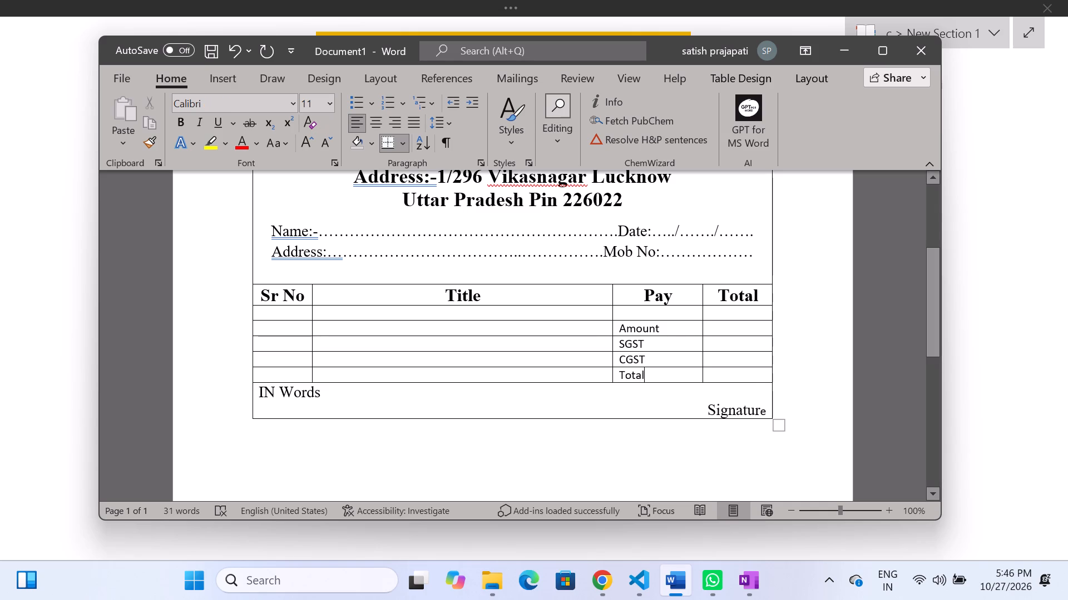
left_click(732, 339)
Merge the five blank cells below the Sr No heading into one cell.
left_click_drag(289, 313, 281, 369)
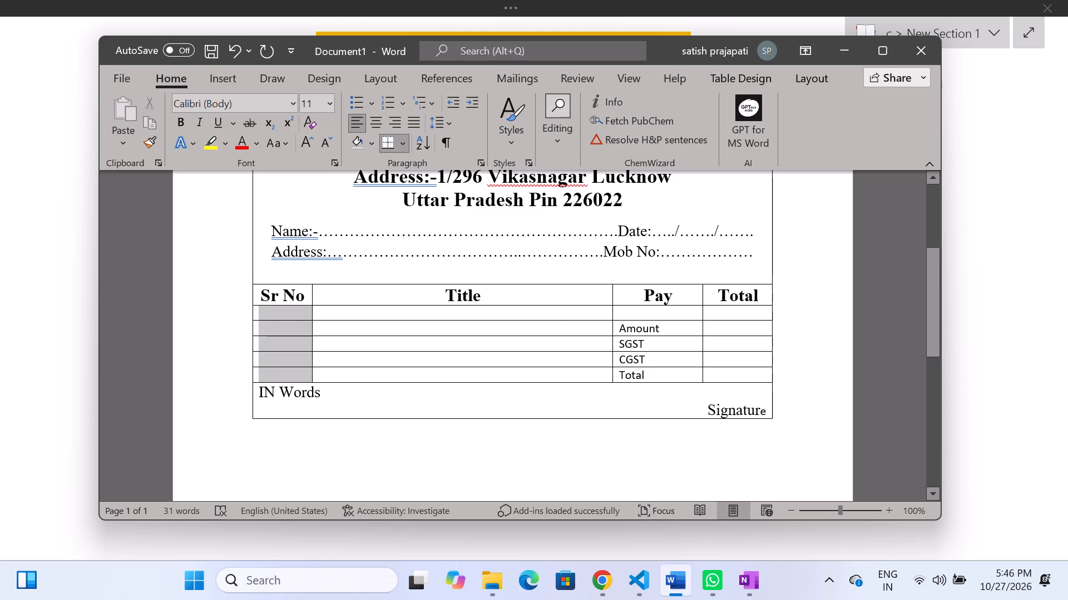
left_click_drag(281, 369, 281, 370)
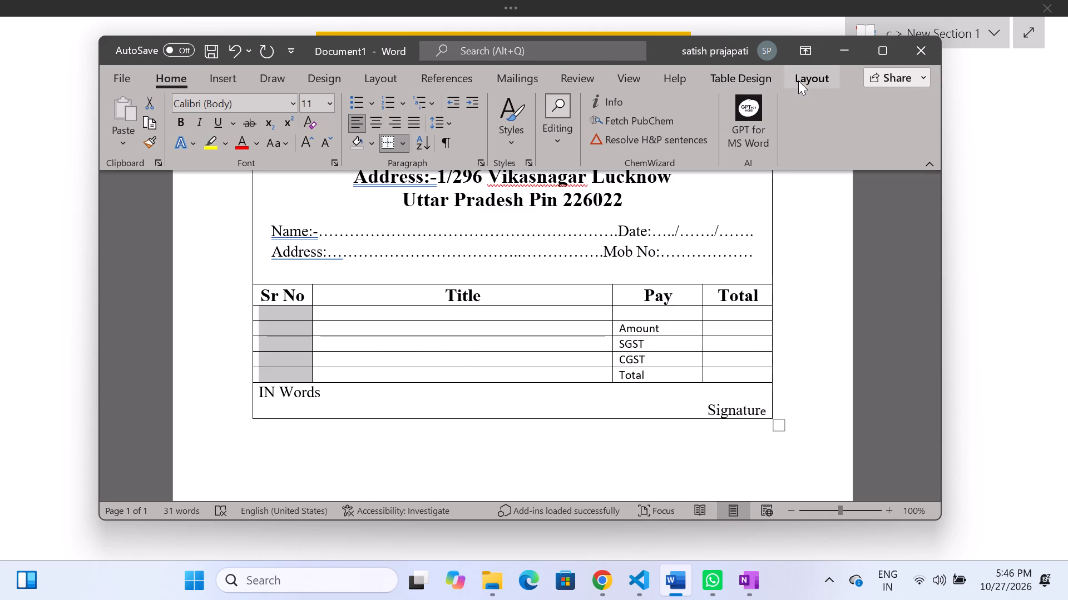
left_click(798, 81)
left_click(503, 102)
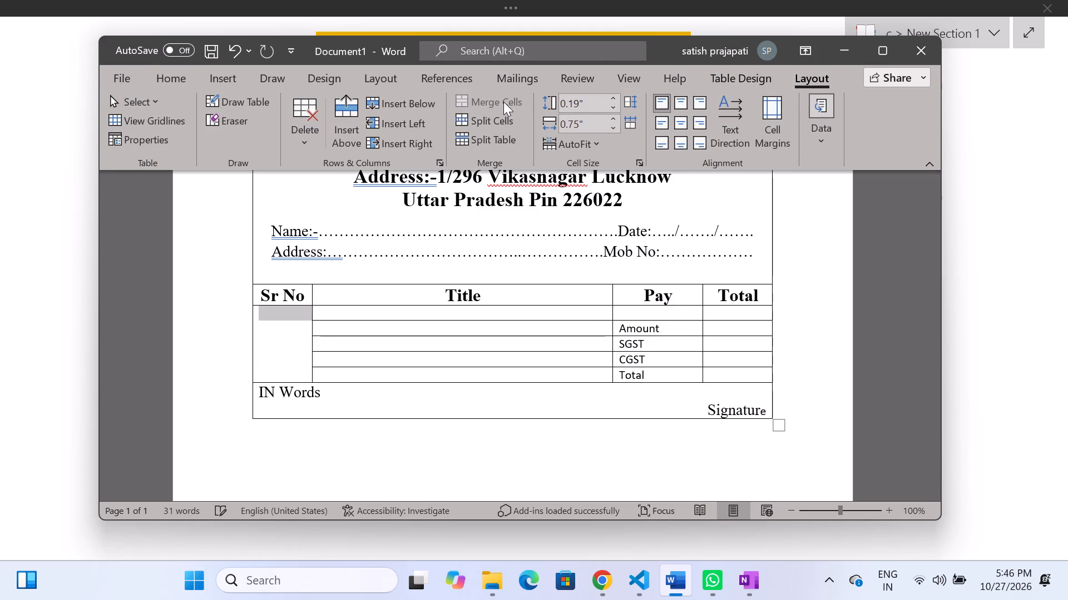
Merge the five blank cells below the Title heading into one cell.
left_click_drag(424, 308, 418, 370)
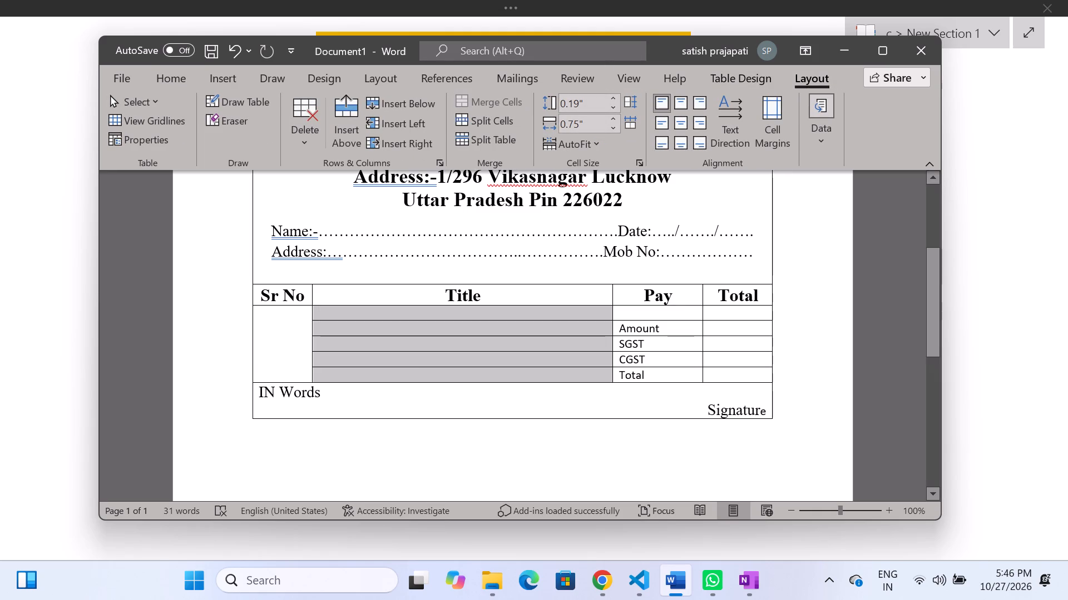
left_click_drag(418, 370, 418, 371)
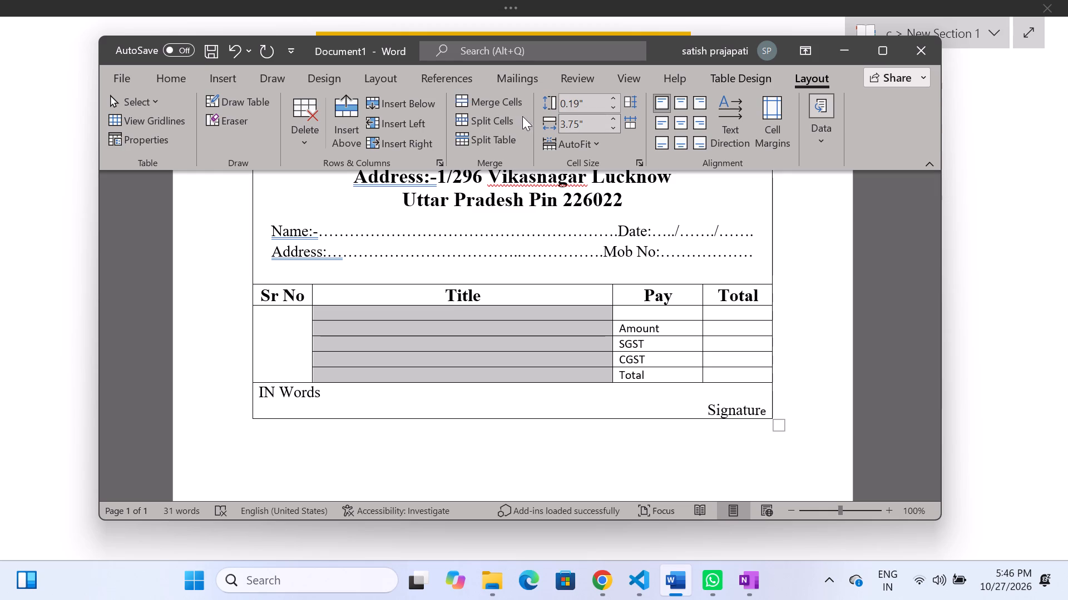
left_click(518, 100)
left_click(505, 336)
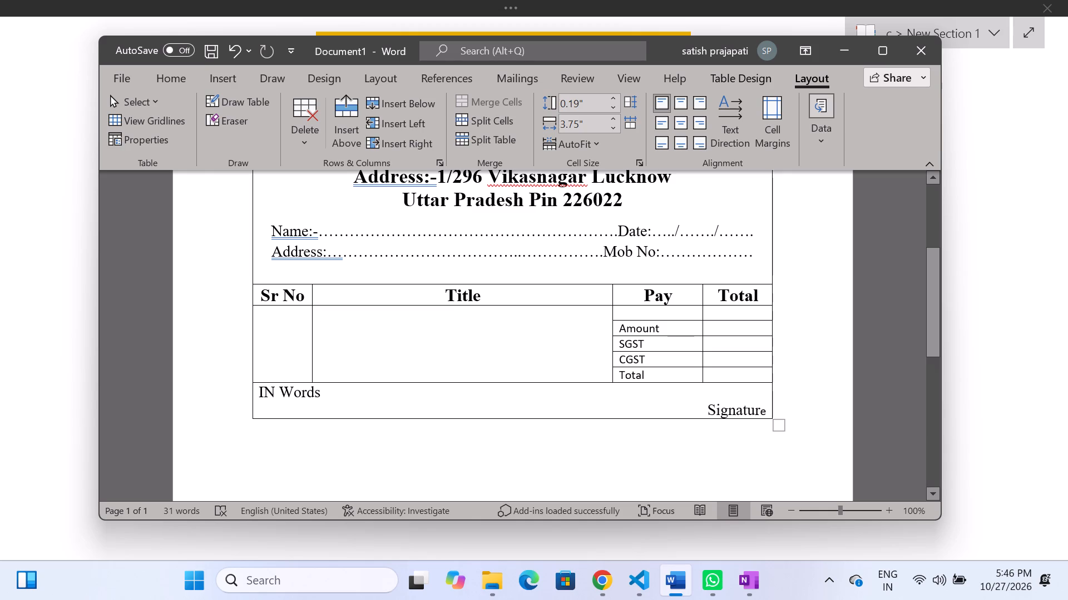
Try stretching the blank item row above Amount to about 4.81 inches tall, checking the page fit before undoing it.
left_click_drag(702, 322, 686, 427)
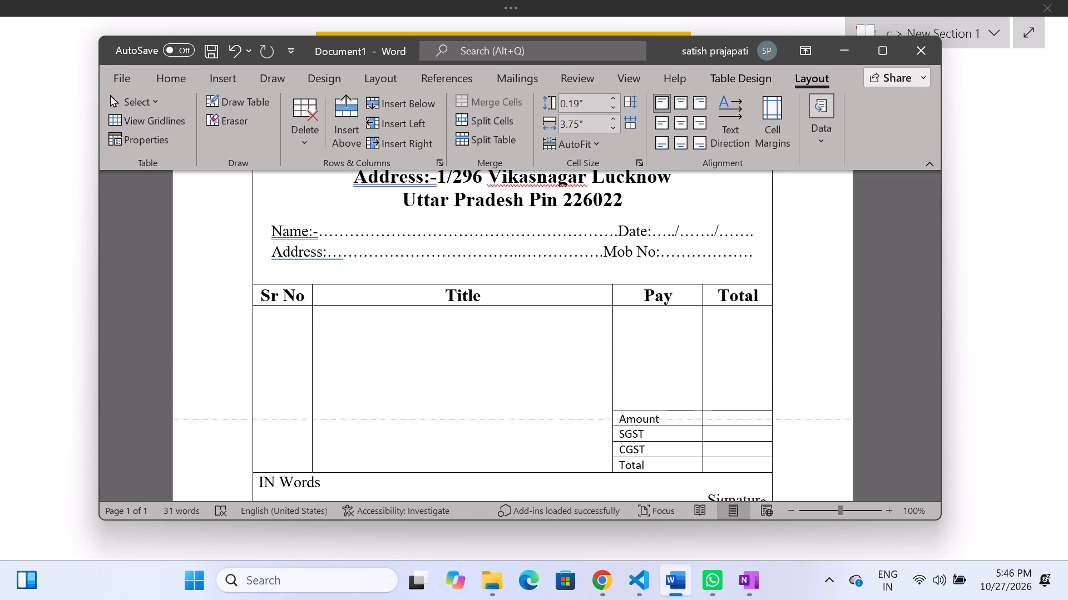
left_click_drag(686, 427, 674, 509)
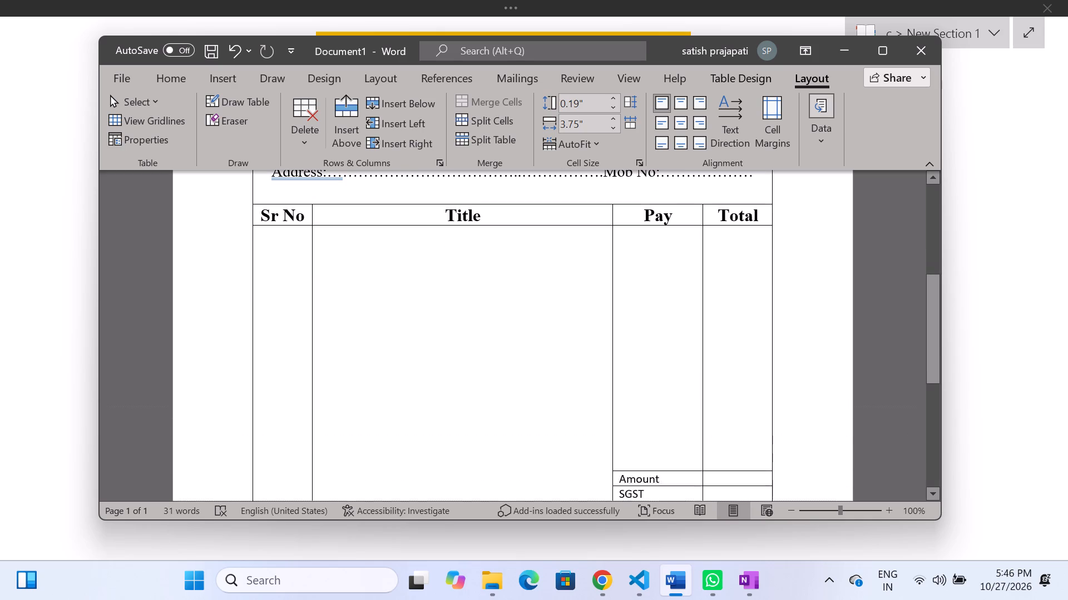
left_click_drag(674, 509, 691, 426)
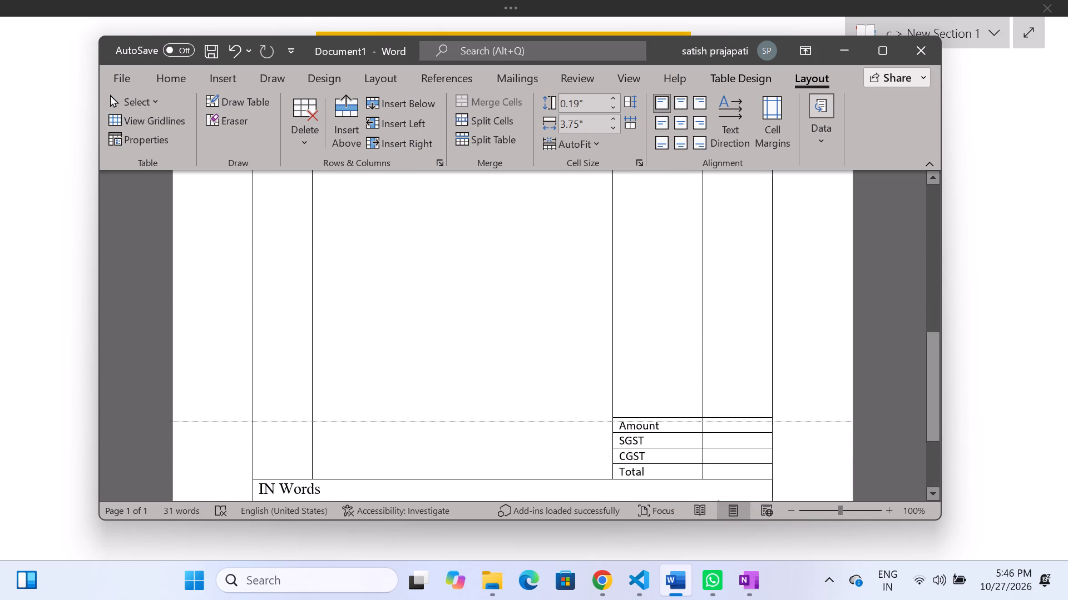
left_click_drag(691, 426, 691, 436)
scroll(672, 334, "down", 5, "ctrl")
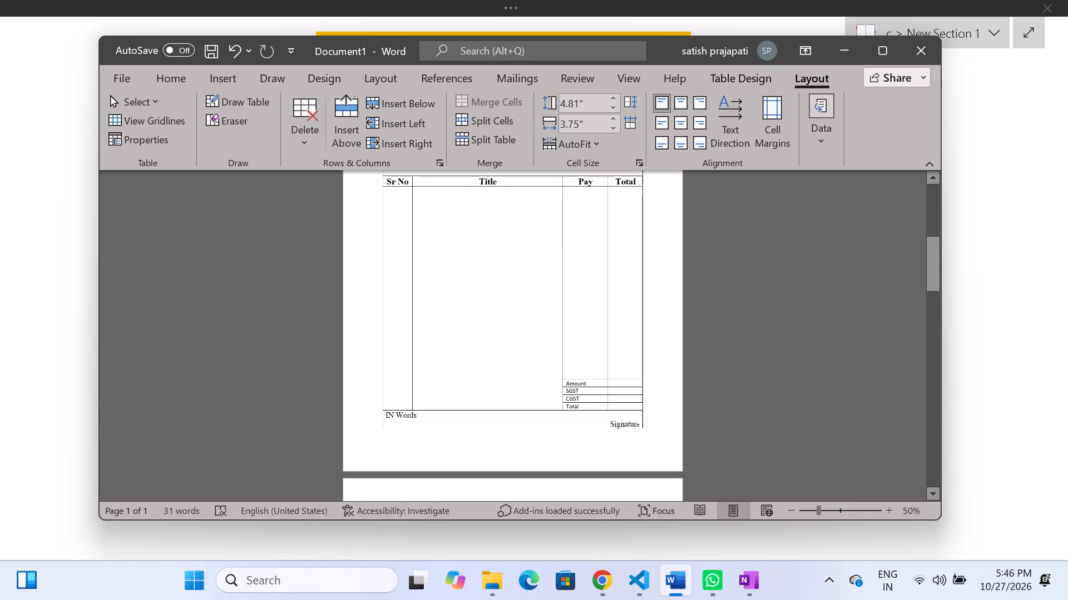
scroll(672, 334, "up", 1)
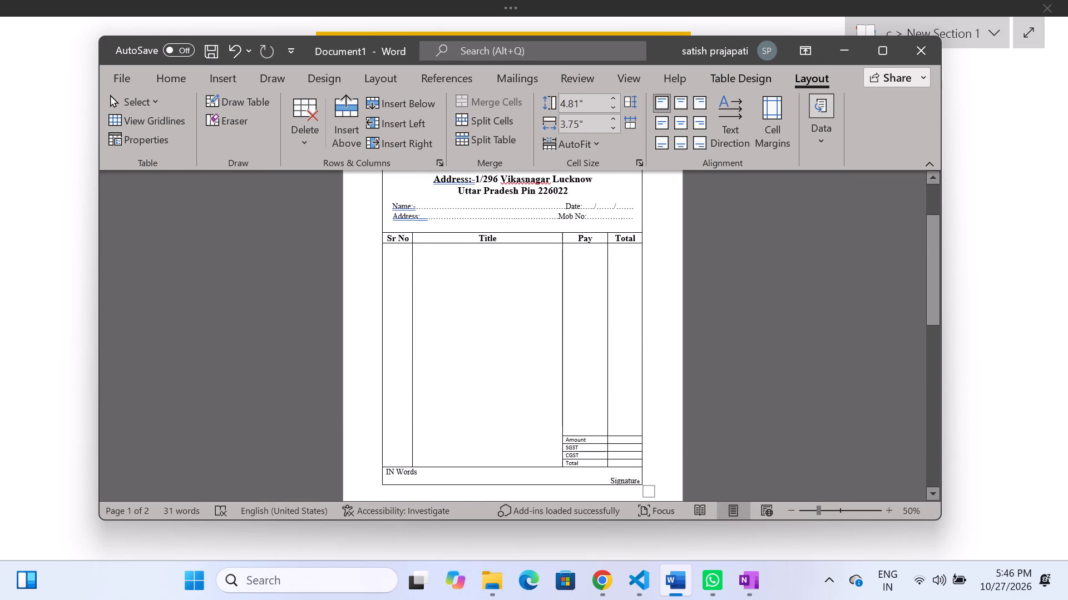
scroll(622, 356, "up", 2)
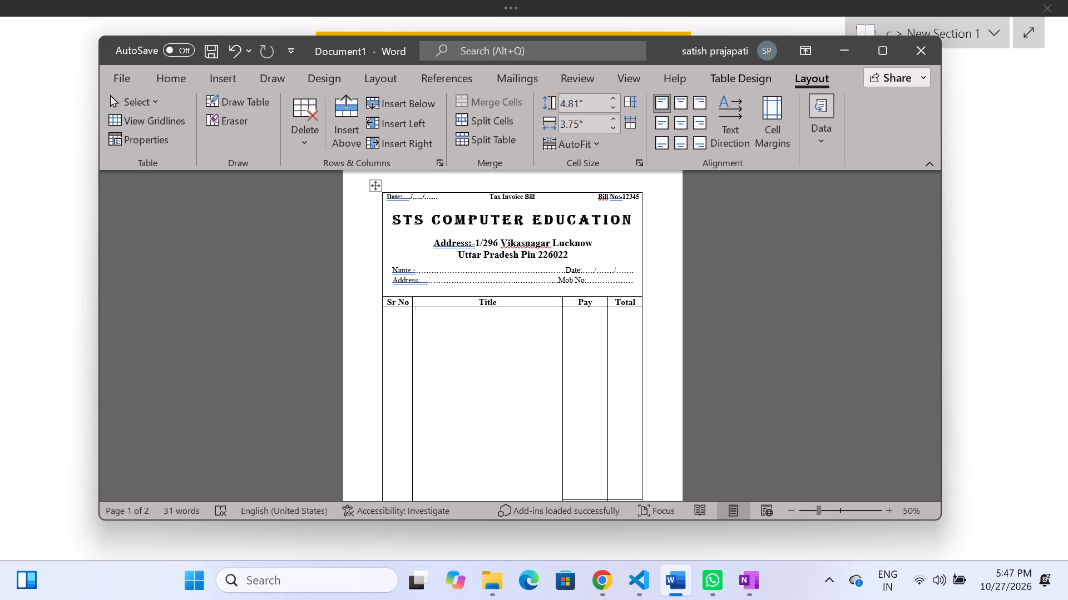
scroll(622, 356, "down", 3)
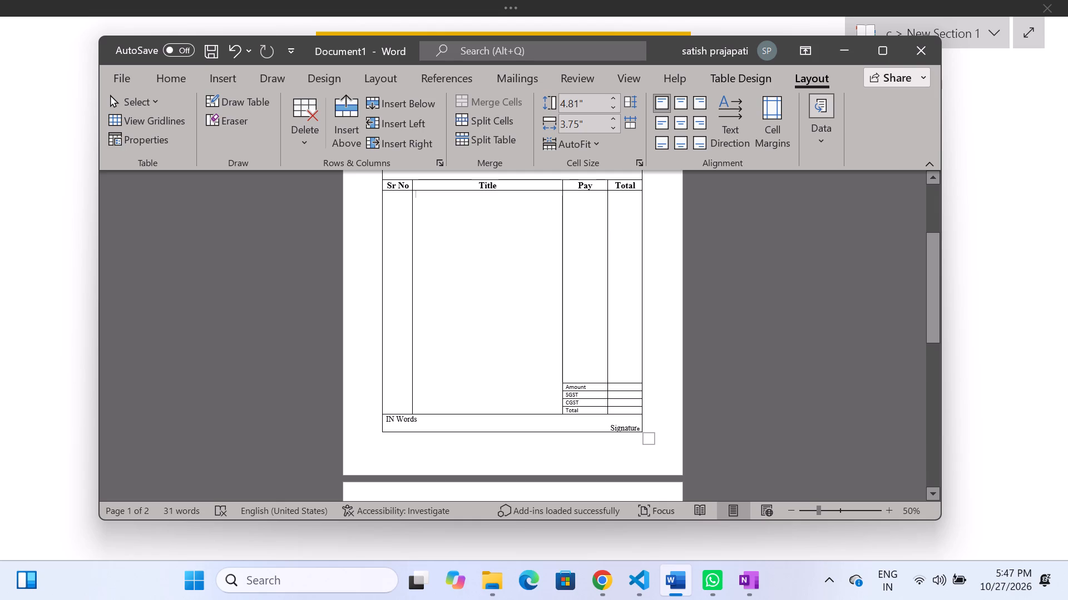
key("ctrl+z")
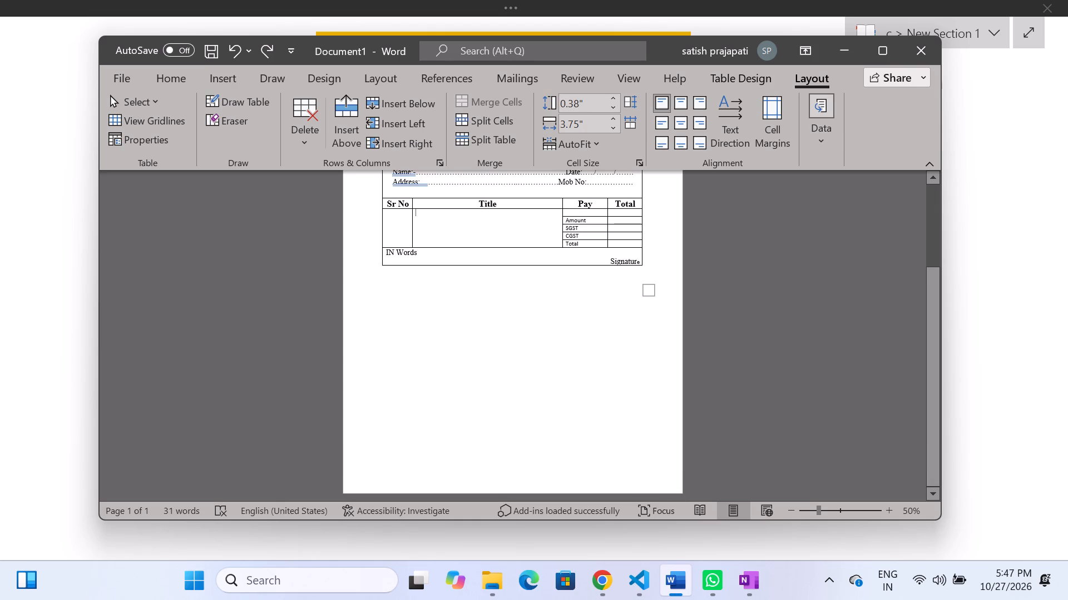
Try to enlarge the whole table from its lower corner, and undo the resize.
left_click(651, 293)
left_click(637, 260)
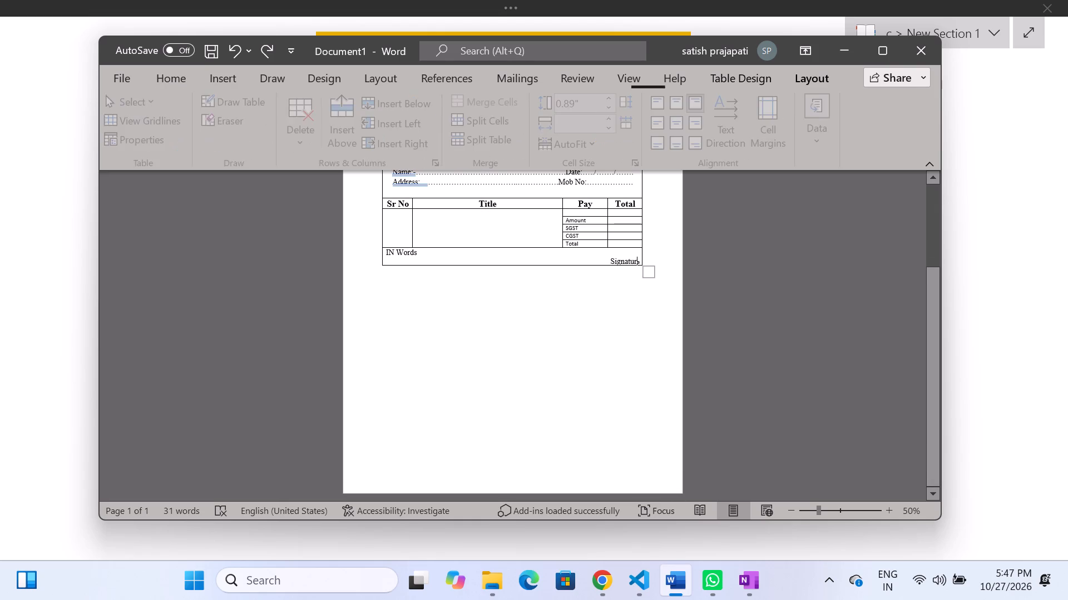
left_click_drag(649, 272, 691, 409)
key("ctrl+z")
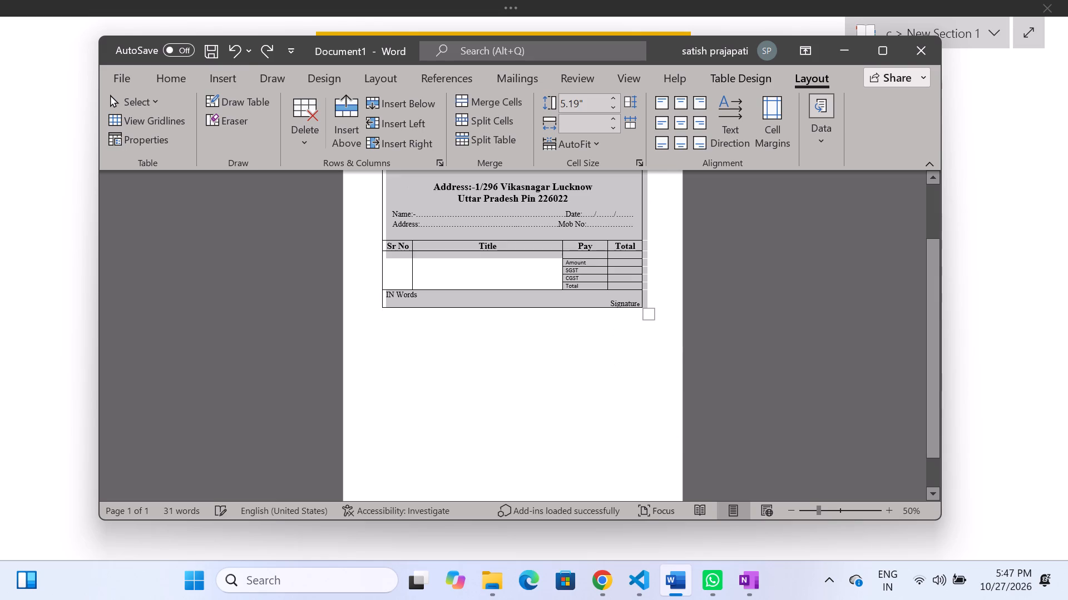
Stretch the blank item row above Amount to about 3.26 inches tall.
left_click(584, 260)
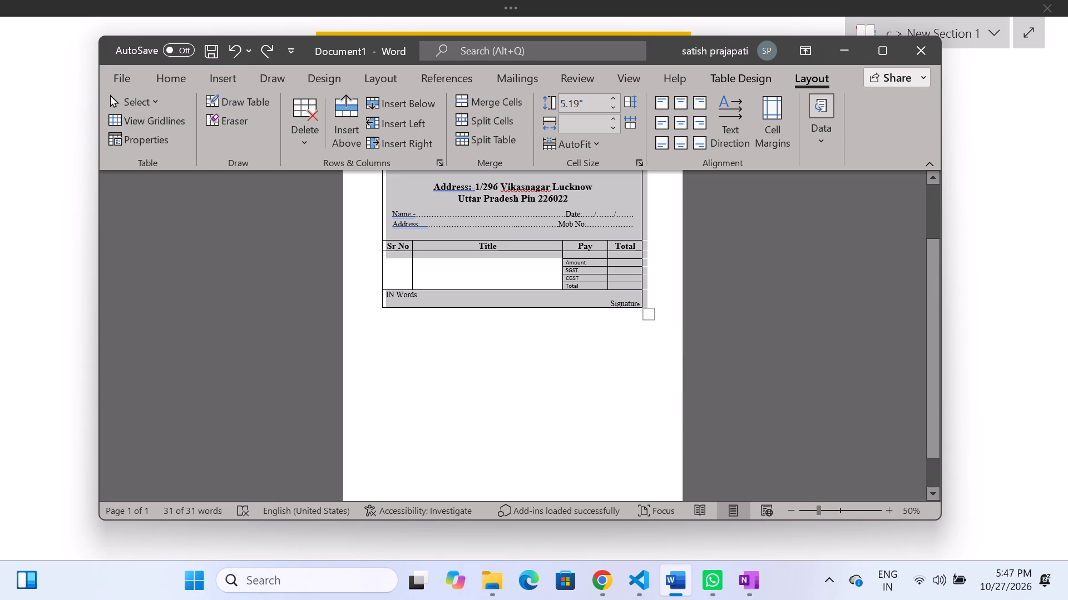
left_click(606, 256)
scroll(606, 256, "up", 4, "ctrl")
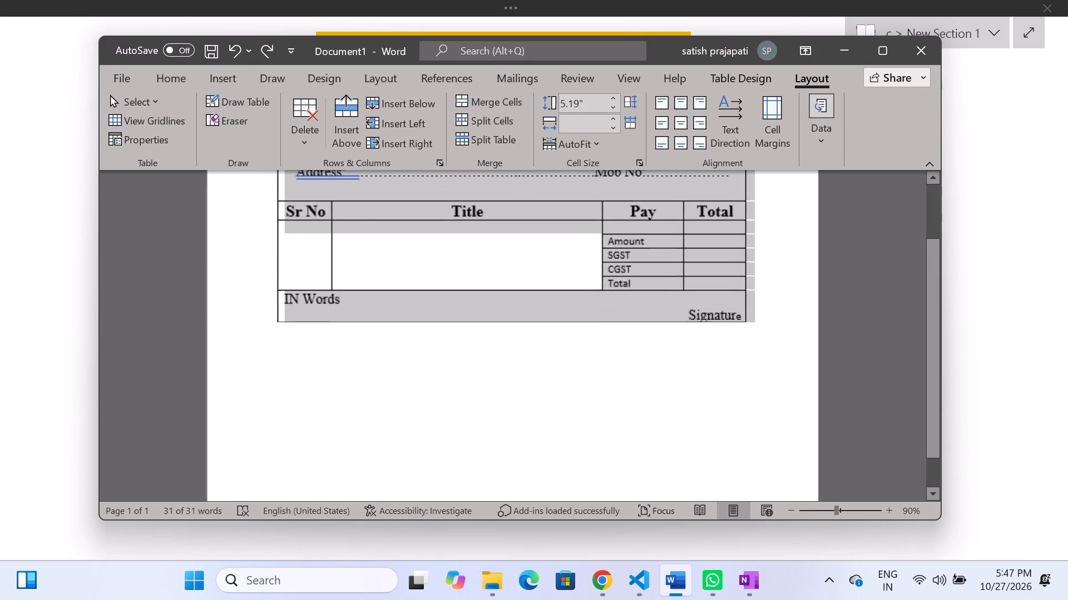
left_click(677, 233)
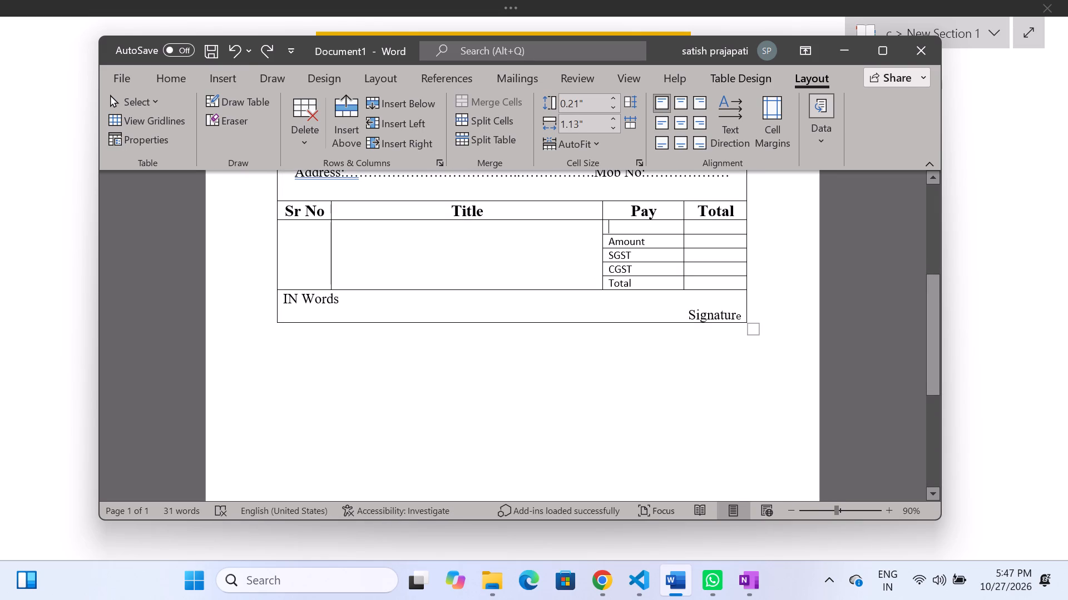
left_click_drag(683, 235, 697, 456)
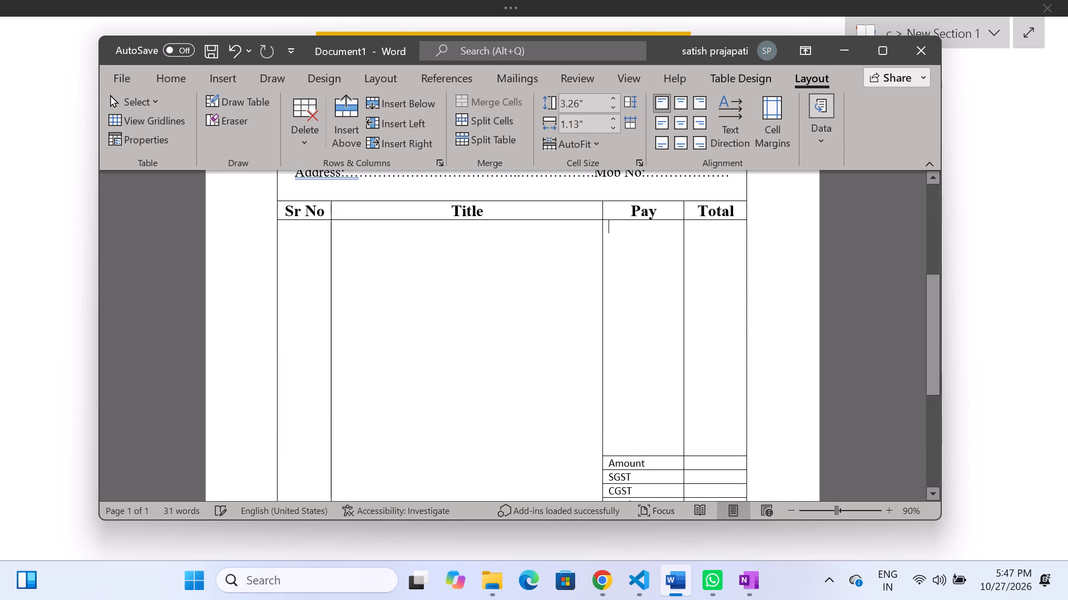
Stretch the blank item row above Amount to about 4.88 inches tall, keeping the IN Words and Signature footer whole on the page.
scroll(697, 456, "down", 2)
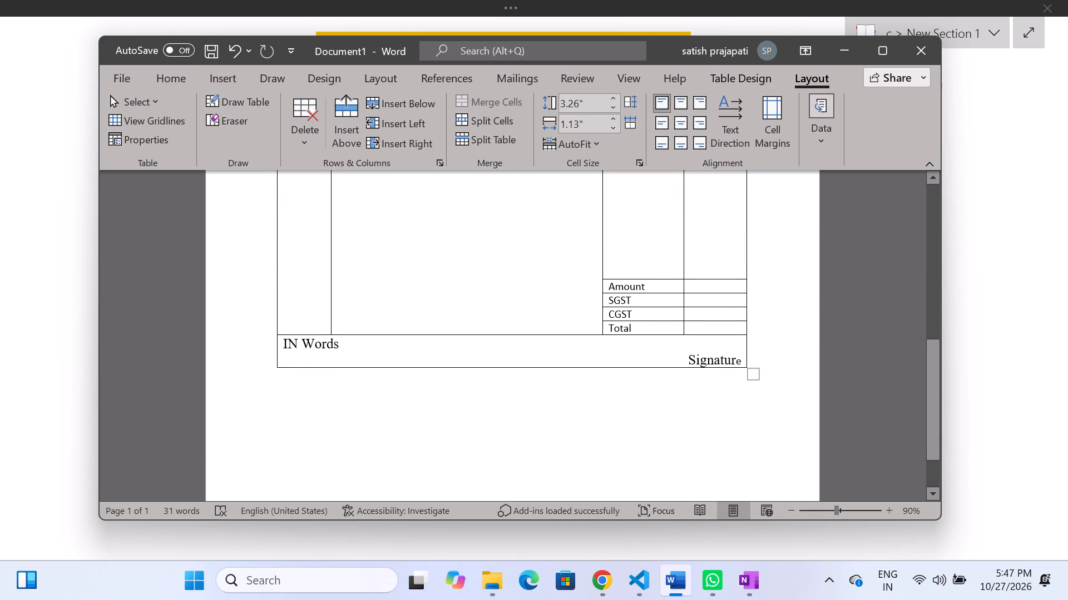
left_click_drag(681, 279, 687, 373)
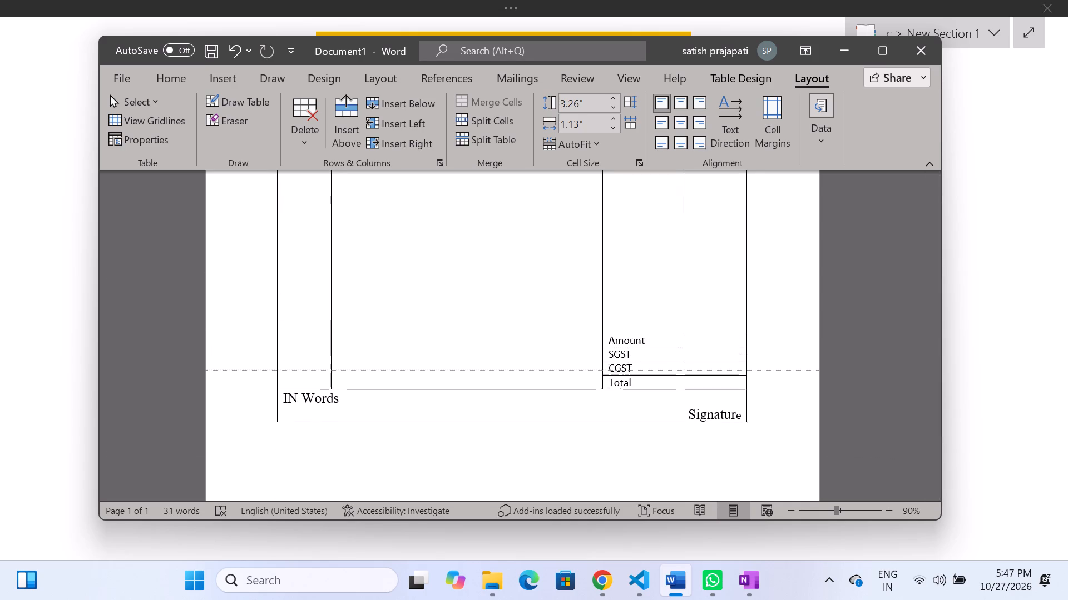
left_click_drag(687, 373, 687, 400)
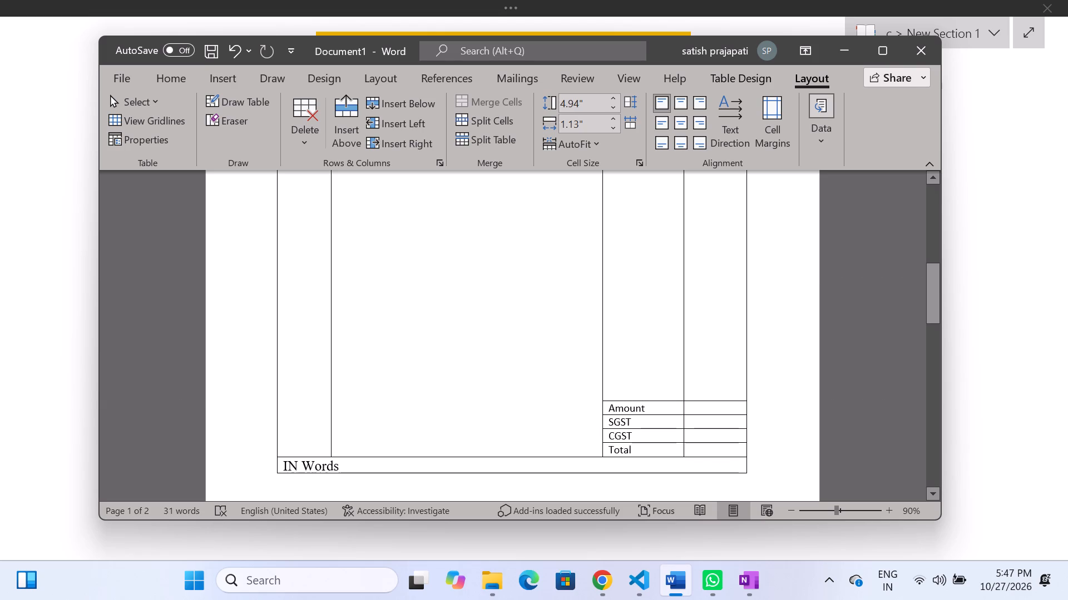
left_click_drag(683, 402, 683, 395)
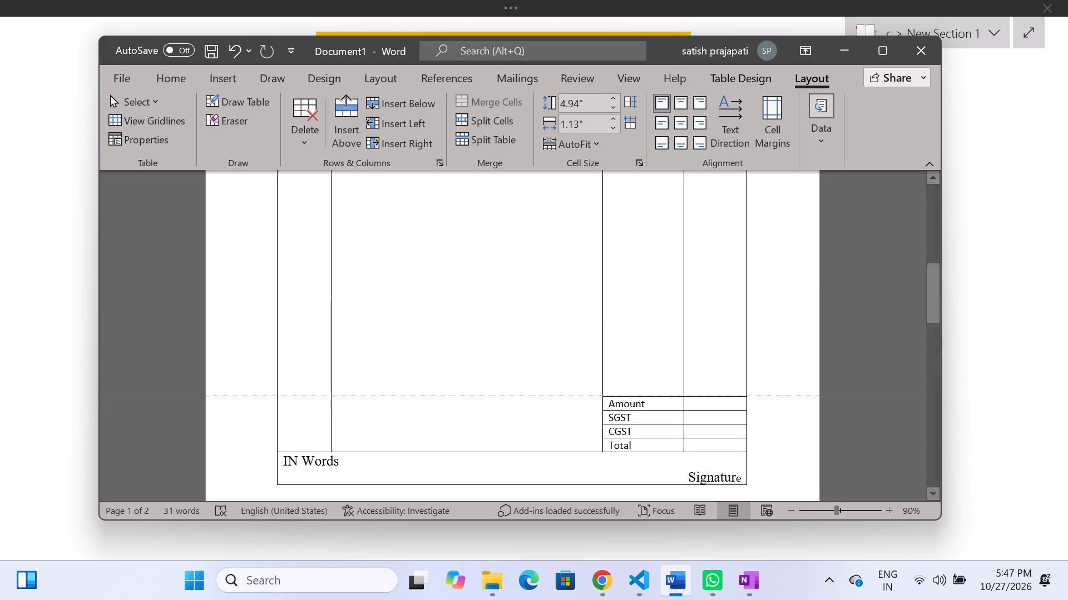
left_click_drag(683, 395, 683, 394)
Set the document's page color to the golden orange from the standard colors.
scroll(708, 339, "down", 1, "ctrl")
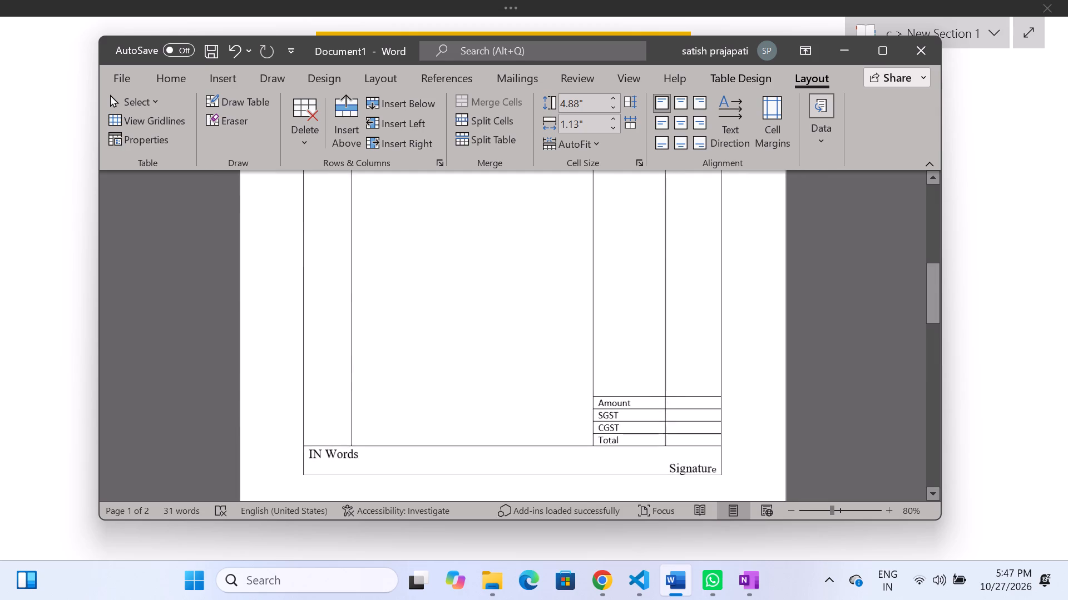
scroll(708, 339, "down", 2, "ctrl")
scroll(708, 339, "down", 2)
scroll(708, 339, "up", 1)
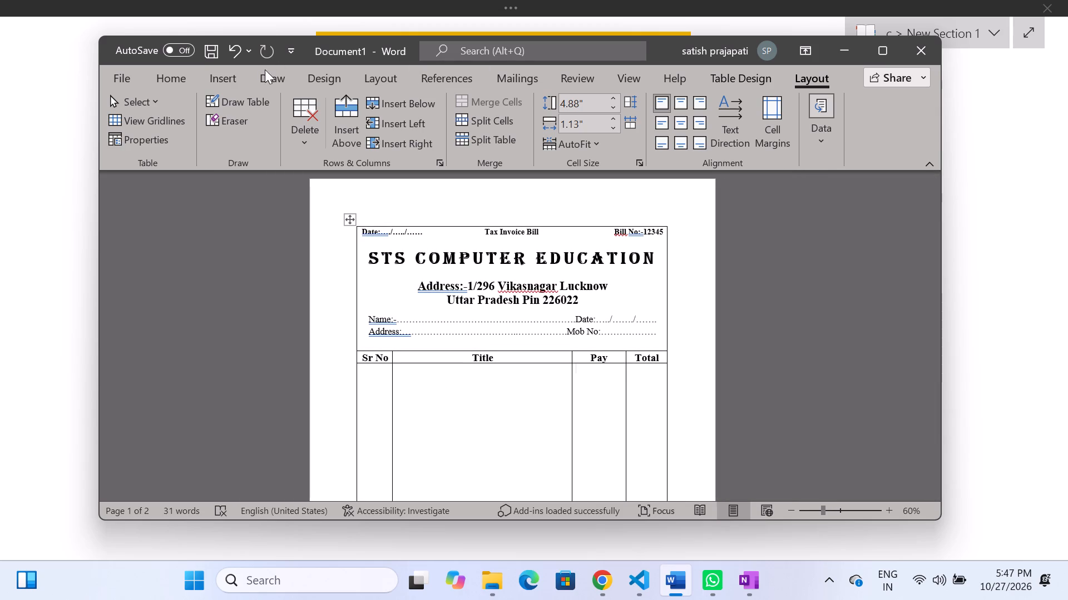
left_click(313, 81)
left_click(881, 136)
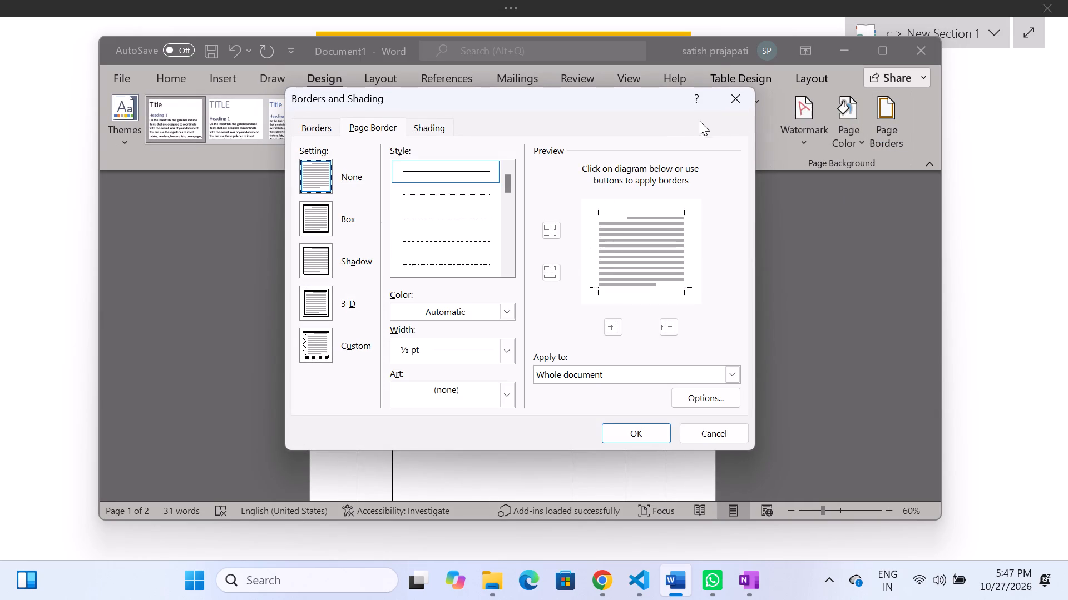
left_click(731, 98)
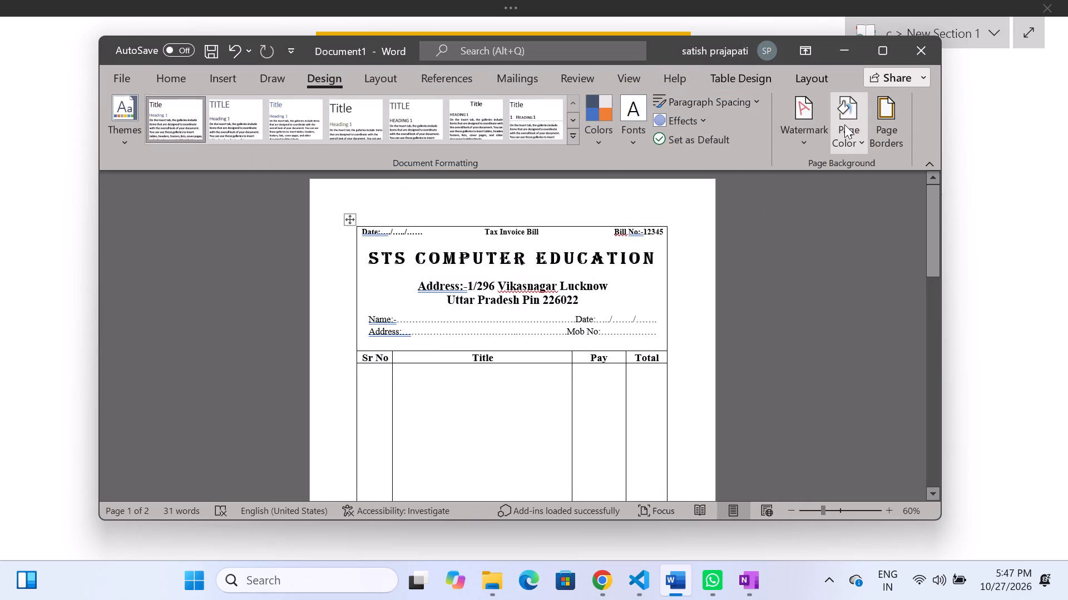
left_click(844, 124)
left_click(869, 304)
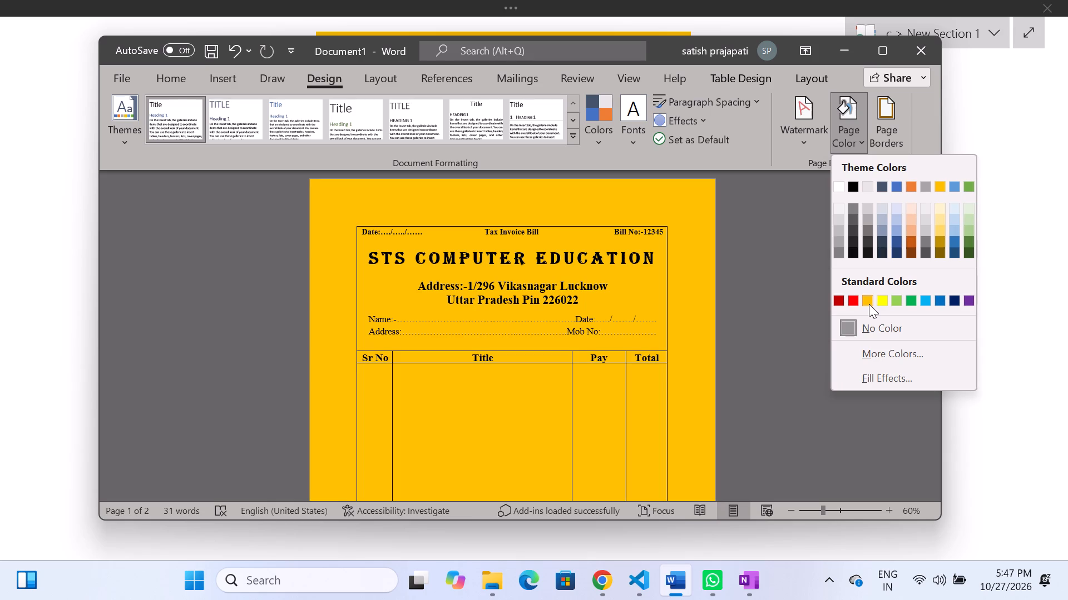
left_click(789, 348)
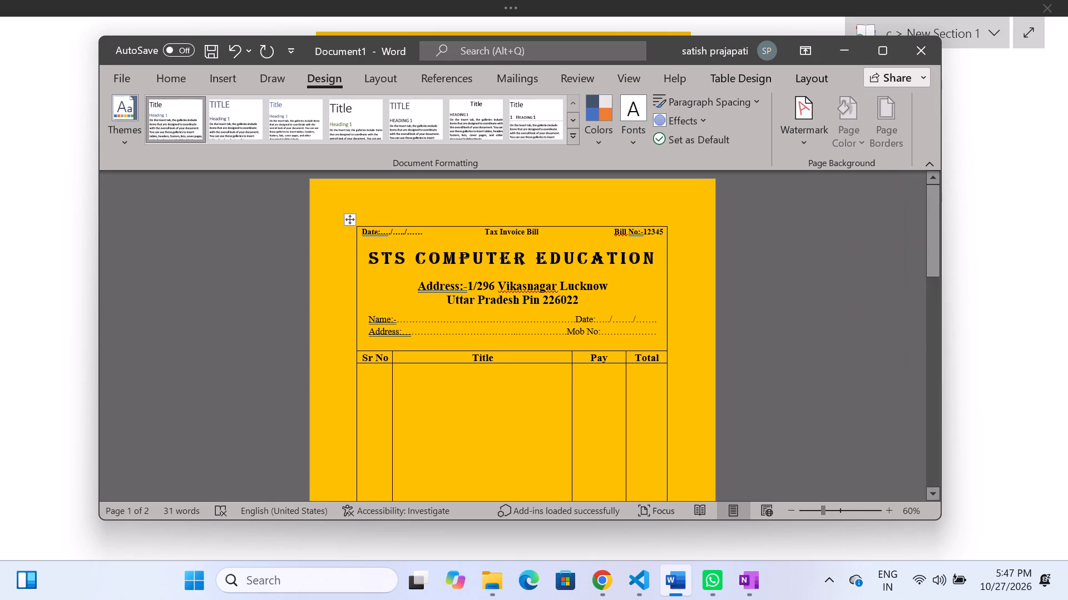